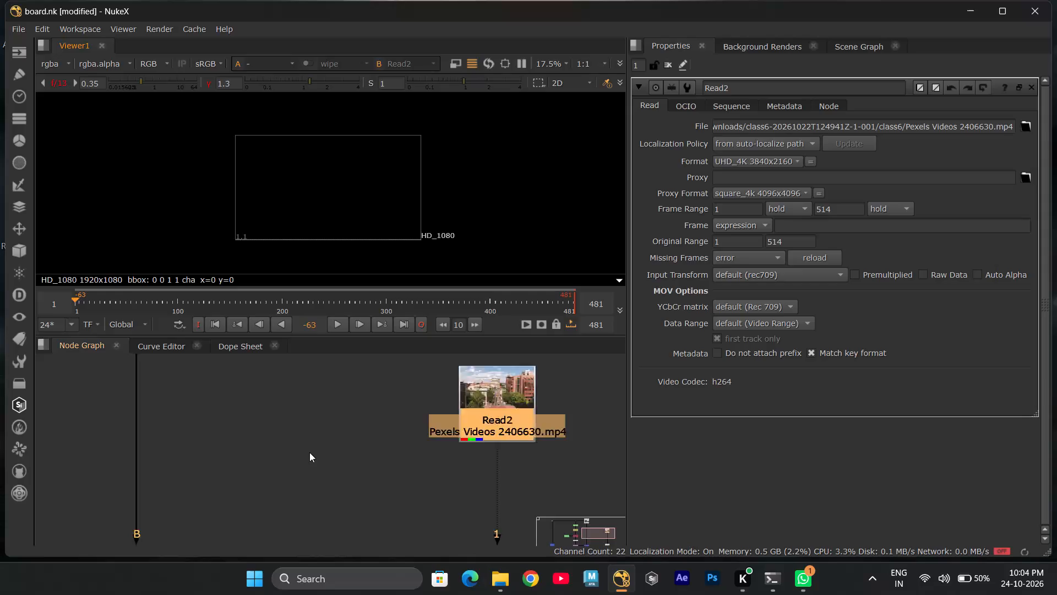
# Examine the node graph from the Read2 clip across to Read1 and the RotoPaint1, FrameHold1, Copy1 and Premult1 chain.
pyautogui.scroll(-8, 309, 452)
pyautogui.scroll(9, 309, 451)
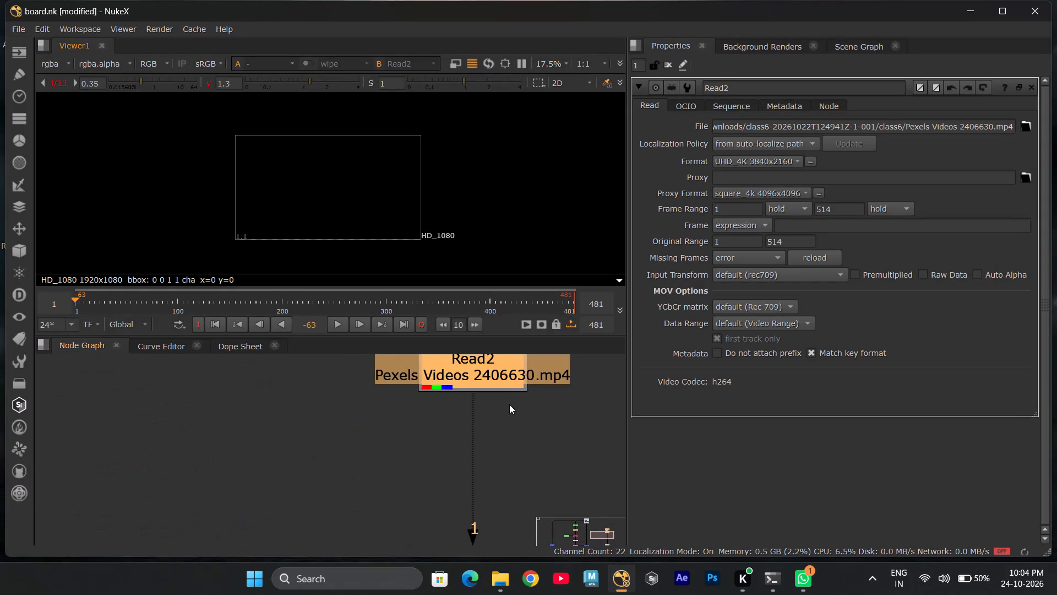
pyautogui.scroll(2, 509, 404)
pyautogui.moveTo(309, 443); pyautogui.dragTo(690, 475, button='middle')
pyautogui.scroll(1, 693, 476)
pyautogui.moveTo(304, 398); pyautogui.dragTo(607, 442, button='middle')
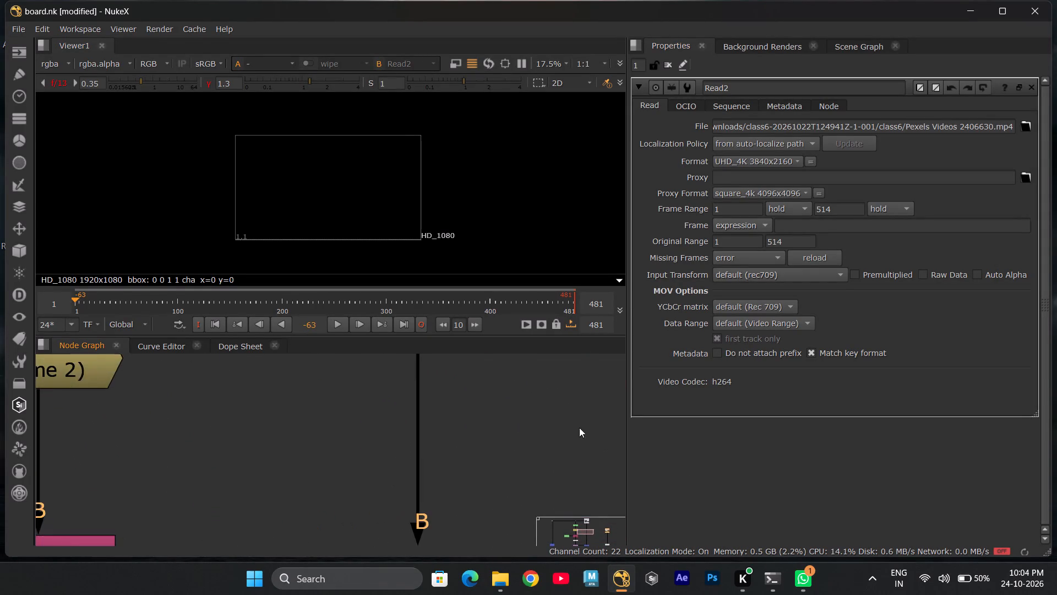
pyautogui.scroll(-2, 377, 398)
pyautogui.moveTo(341, 409); pyautogui.dragTo(411, 474, button='middle')
pyautogui.scroll(-3, 400, 469)
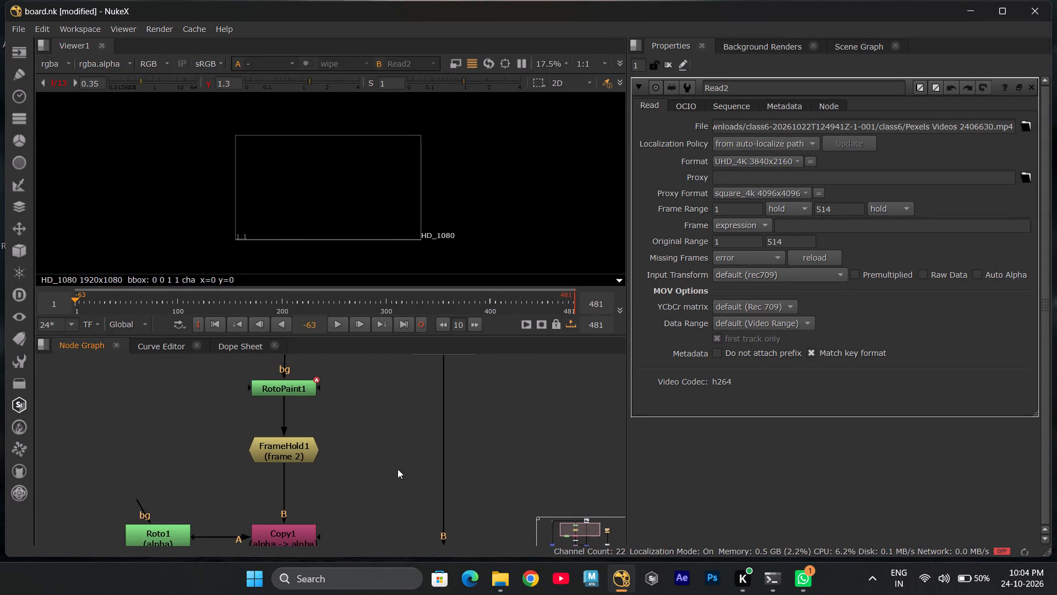
pyautogui.moveTo(402, 450); pyautogui.dragTo(387, 516, button='middle')
pyautogui.scroll(4, 428, 414)
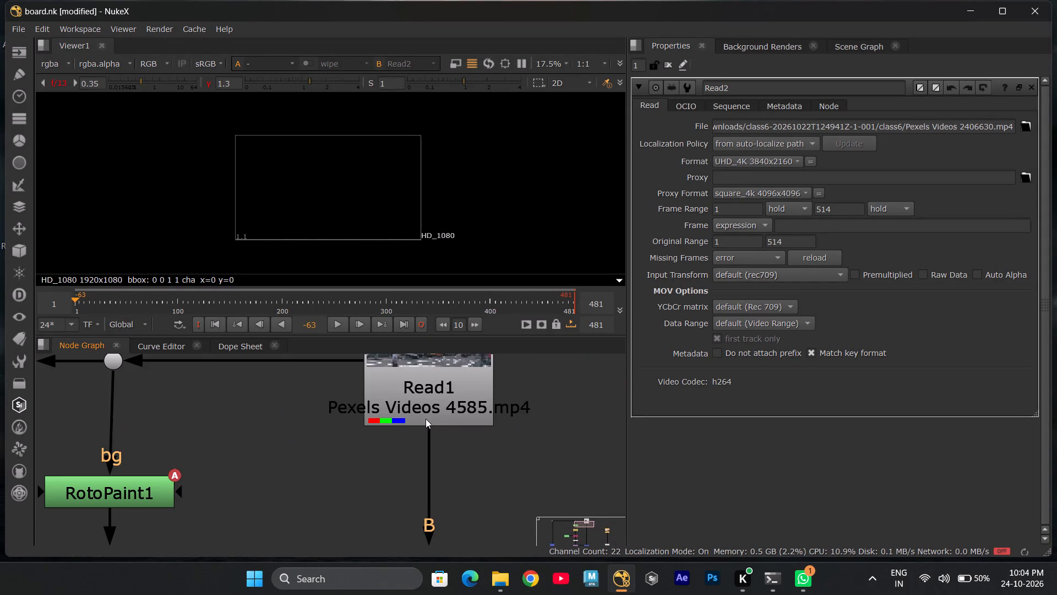
pyautogui.moveTo(358, 475); pyautogui.dragTo(497, 277, button='middle')
pyautogui.moveTo(372, 451); pyautogui.dragTo(502, 236, button='middle')
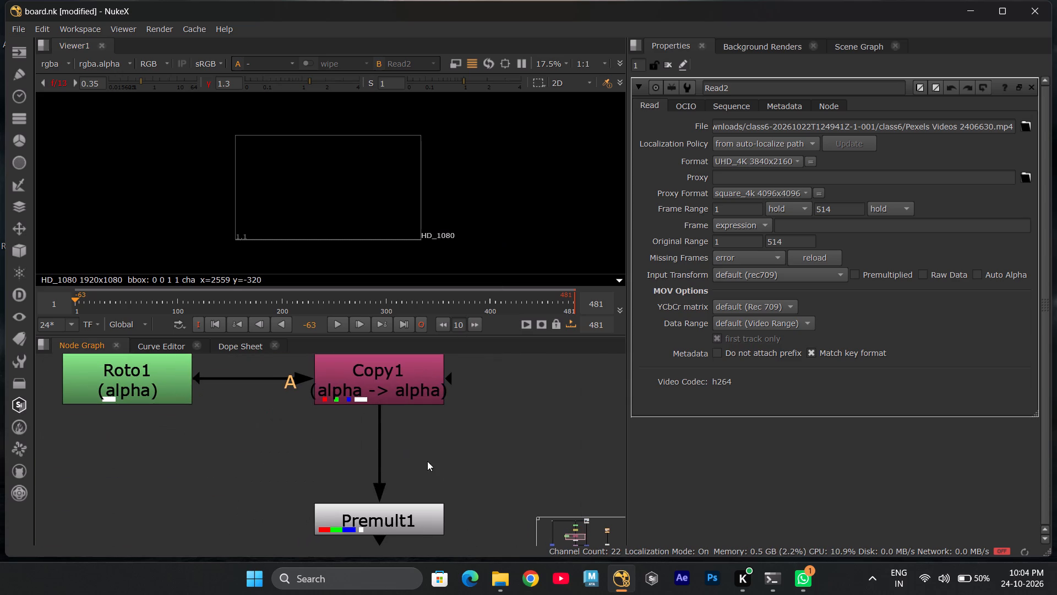
# Add an unconnected GridWarp transform node in the empty graph area just below and beside the Roto1 node.
pyautogui.moveTo(447, 453); pyautogui.dragTo(440, 486, button='middle')
pyautogui.scroll(-4, 263, 472)
pyautogui.click(105, 494)
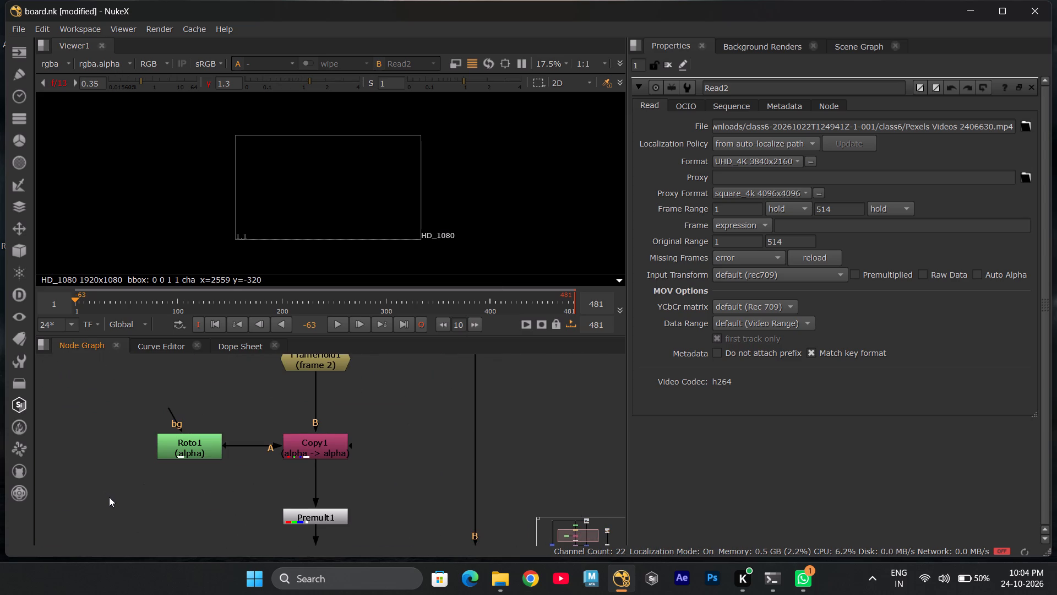
pyautogui.press('Tab')
pyautogui.write('grid')
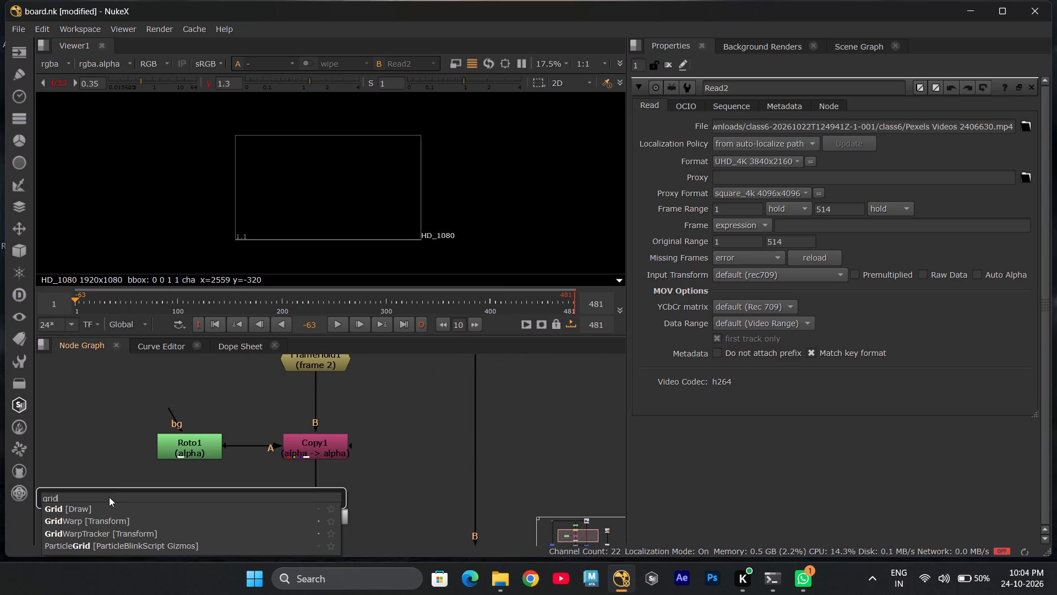
pyautogui.click(77, 524)
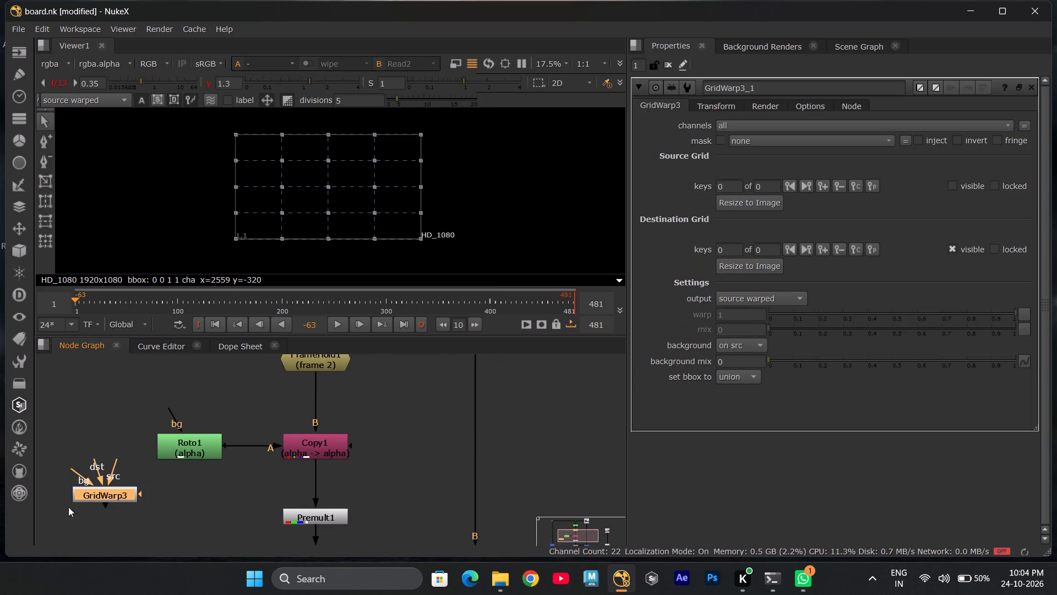
pyautogui.scroll(7, 97, 505)
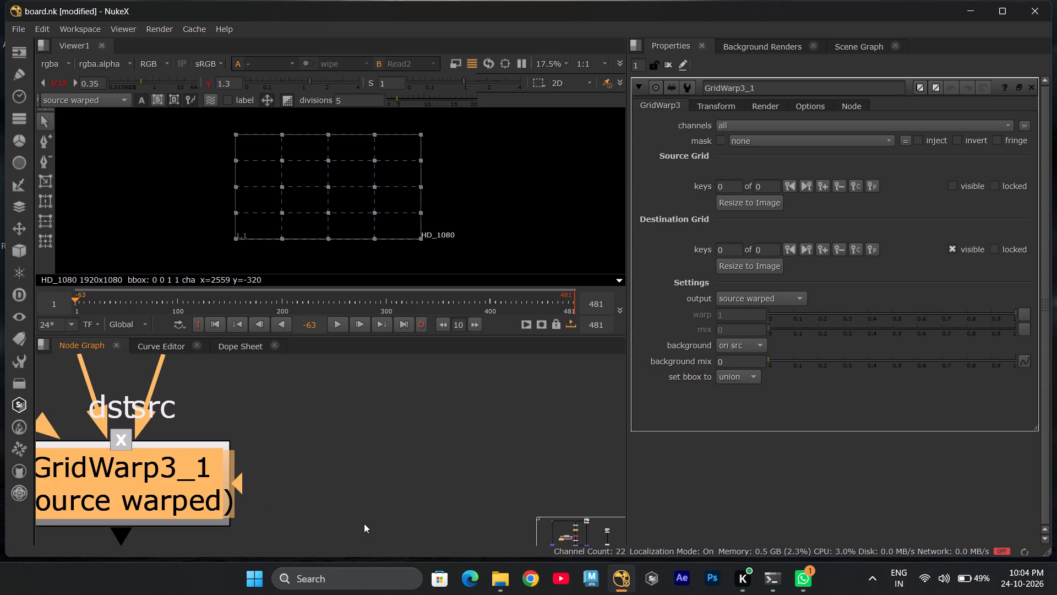
pyautogui.scroll(-1, 320, 490)
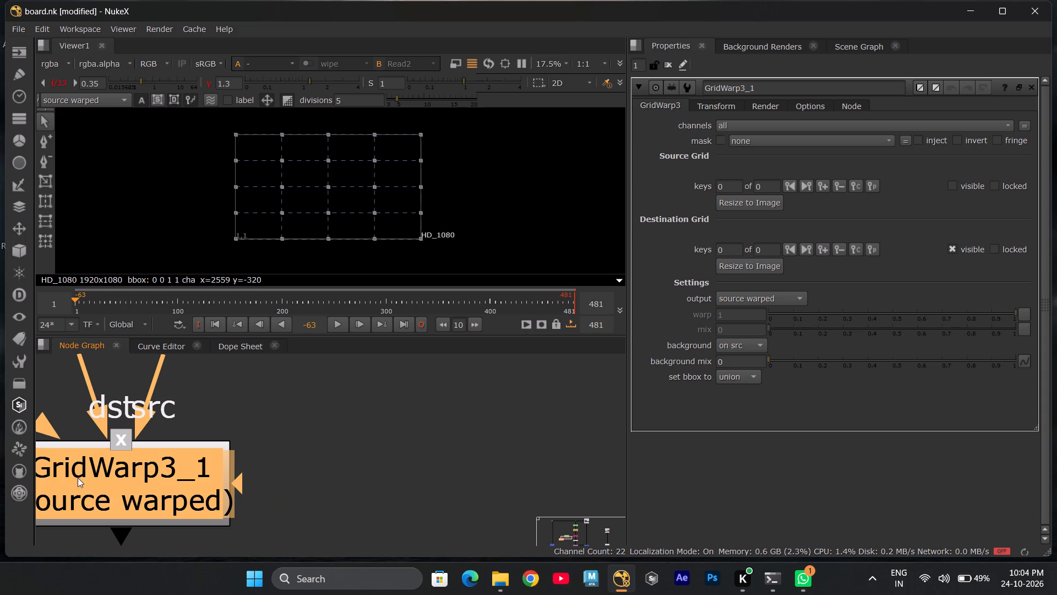
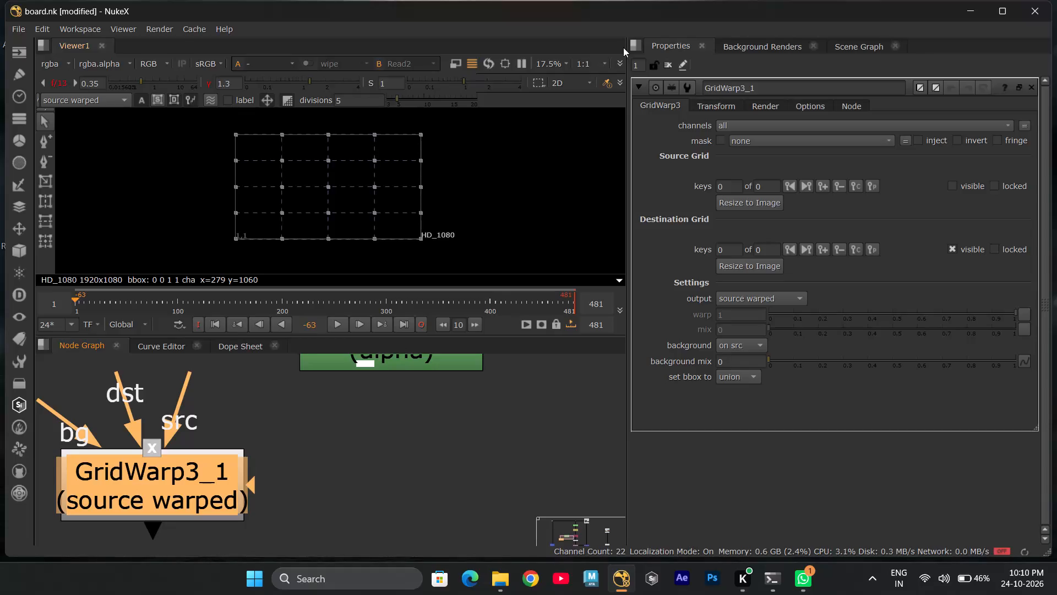
# Switch from the compositing script to the Microsoft Edge browser on a new tab page.
pyautogui.click(470, 585)
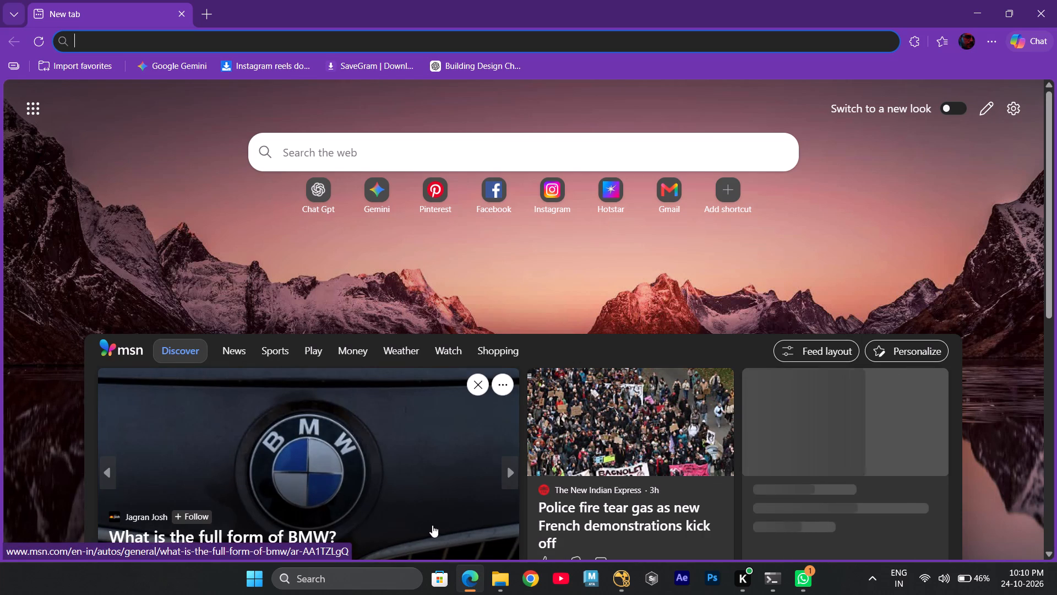
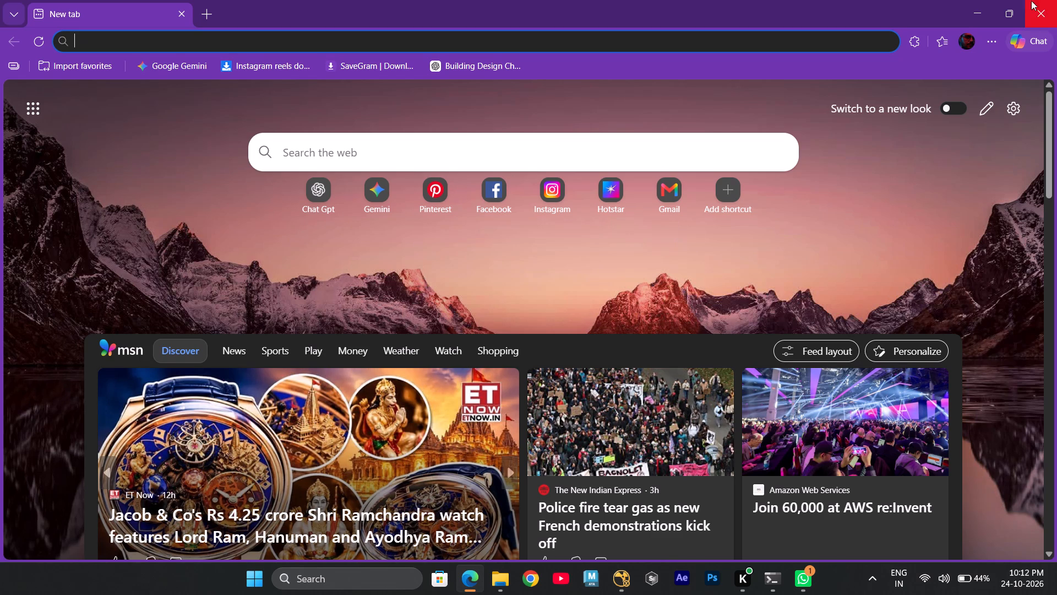
# Switch from the browser back to the board.nk compositing script in NukeX.
pyautogui.click(982, 2)
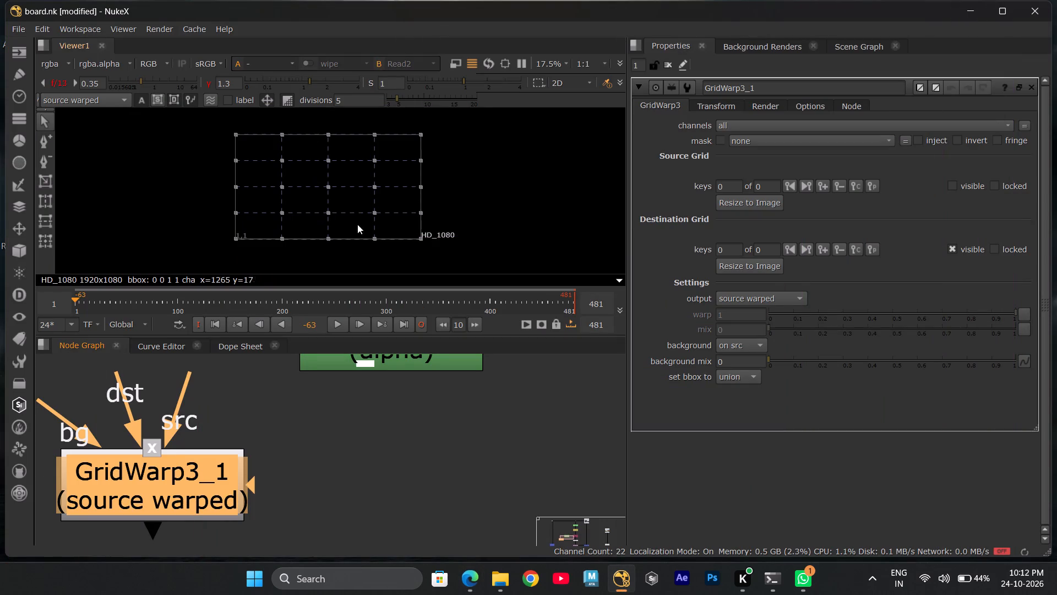
# Move the centre point of GridWarp3_1's destination grid, settling it near the middle of the frame.
pyautogui.click(328, 187)
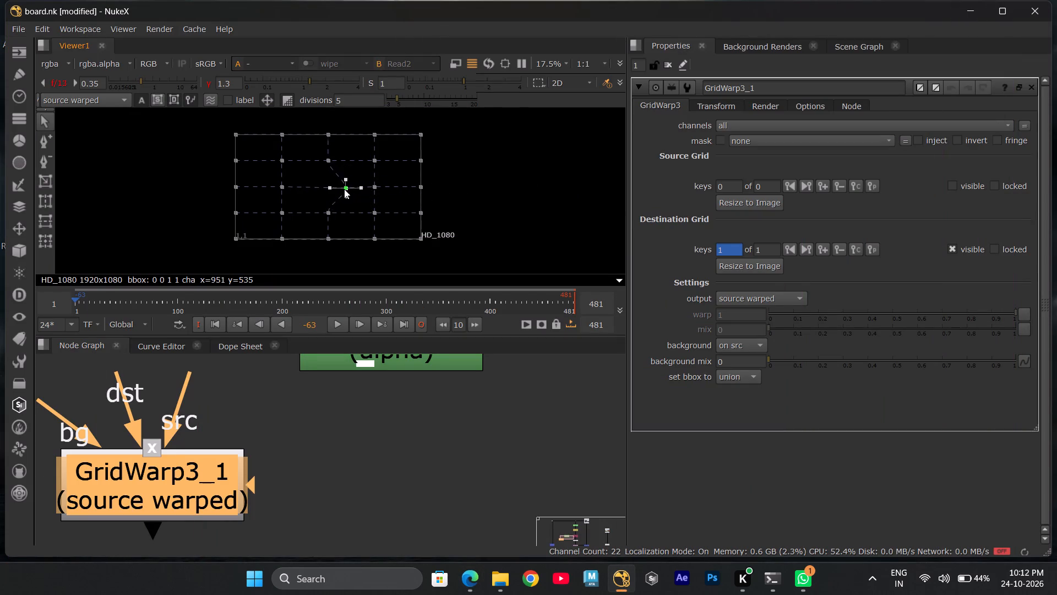
pyautogui.scroll(6, 345, 171)
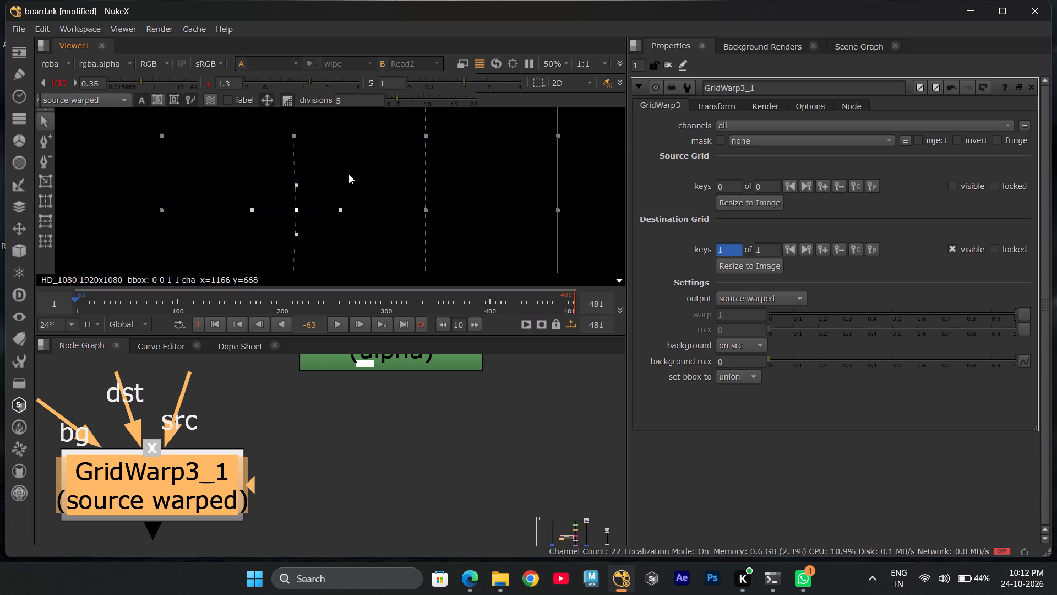
pyautogui.scroll(6, 258, 191)
pyautogui.scroll(-2, 315, 199)
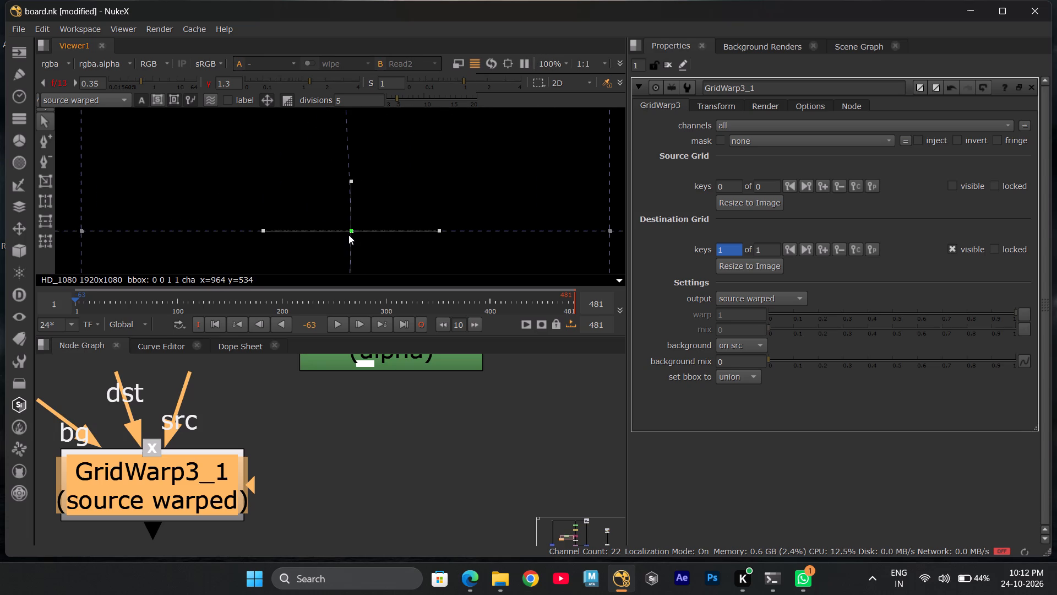
pyautogui.moveTo(348, 235); pyautogui.dragTo(343, 234)
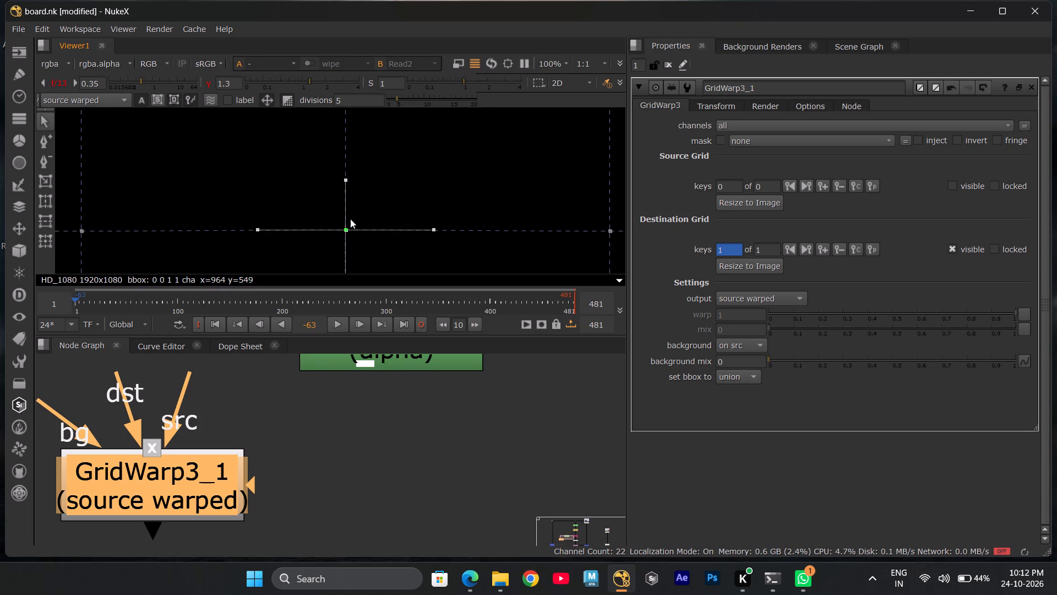
# Select all the points of GridWarp3_1's destination grid and examine the whole grid in the viewer.
pyautogui.scroll(-12, 346, 196)
pyautogui.scroll(8, 344, 178)
pyautogui.middleClick(343, 178)
pyautogui.scroll(6, 366, 181)
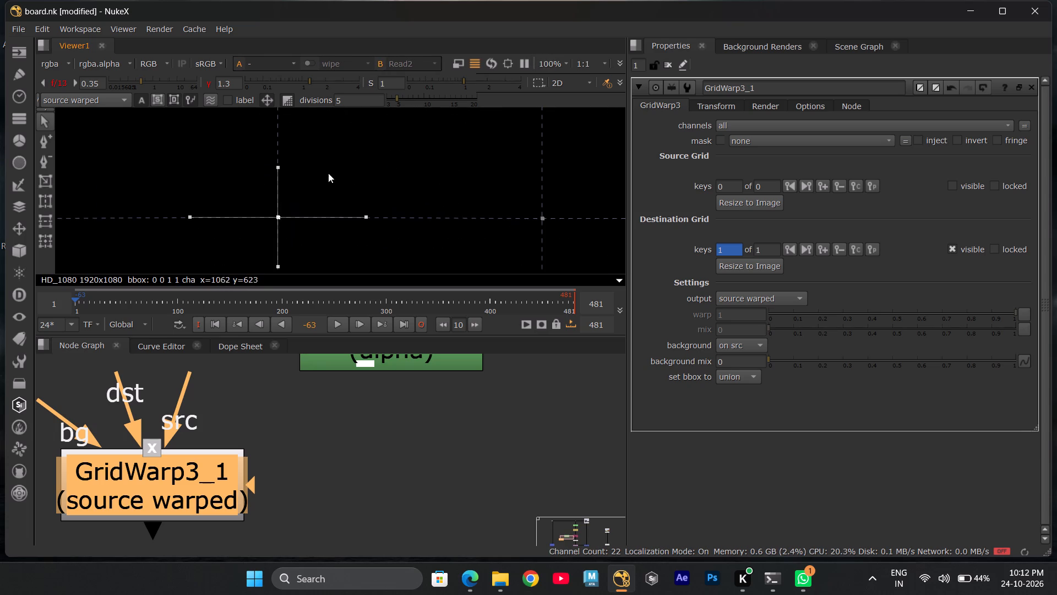
pyautogui.scroll(7, 328, 173)
pyautogui.scroll(-13, 324, 175)
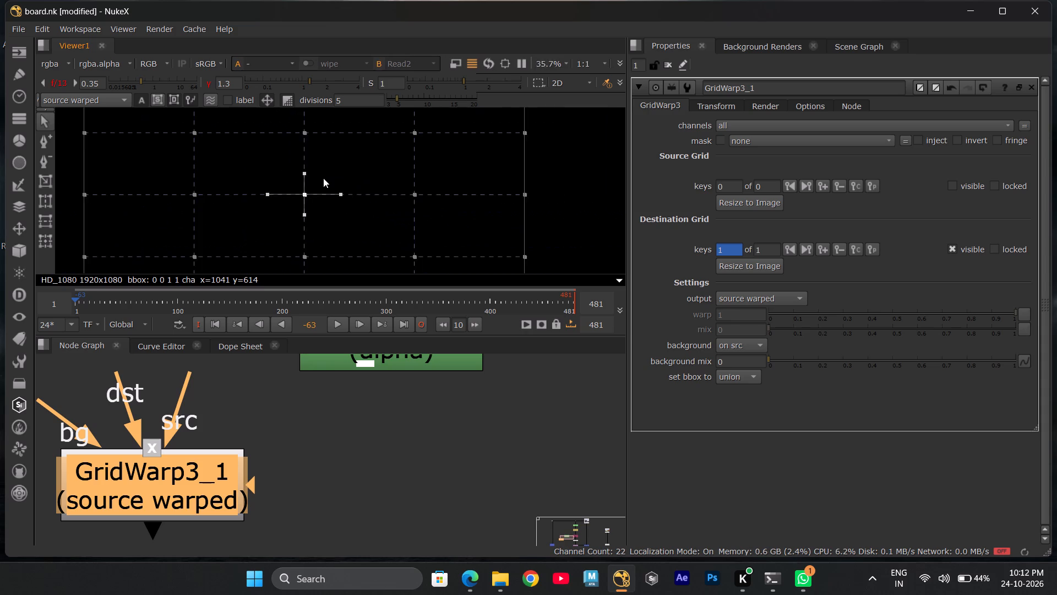
pyautogui.scroll(-6, 323, 178)
pyautogui.moveTo(209, 143); pyautogui.dragTo(424, 243)
pyautogui.scroll(2, 329, 152)
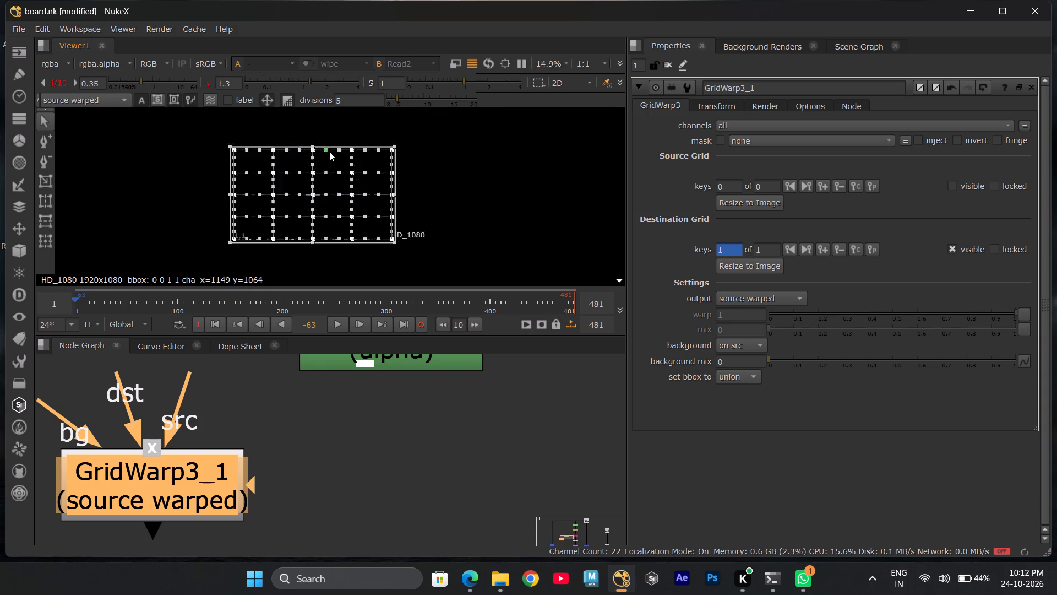
pyautogui.middleClick(329, 152)
pyautogui.scroll(12, 329, 152)
pyautogui.scroll(-6, 420, 183)
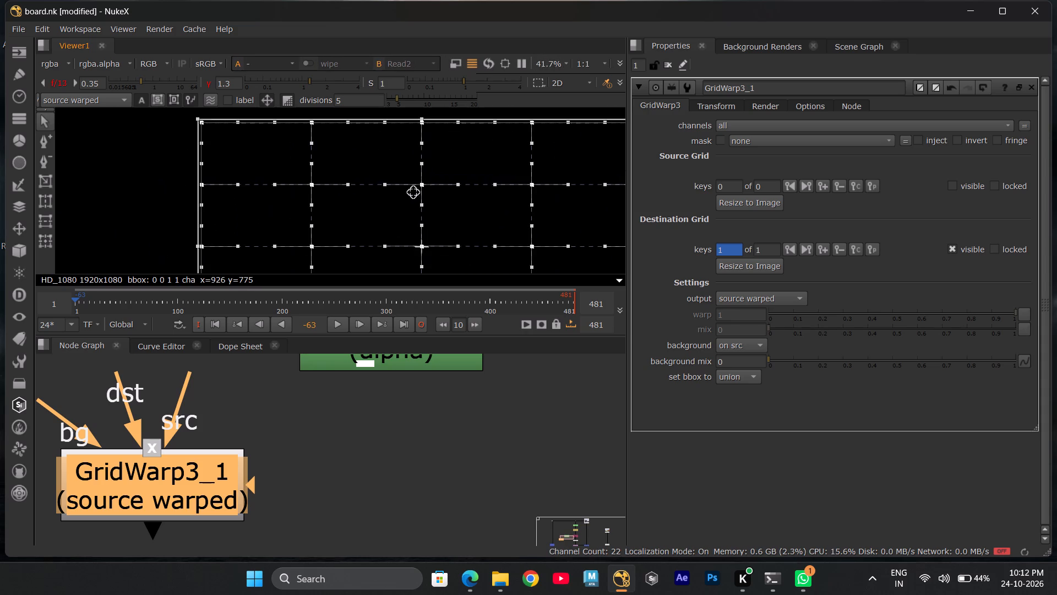
pyautogui.scroll(-6, 413, 191)
pyautogui.moveTo(411, 203); pyautogui.dragTo(326, 202, button='middle')
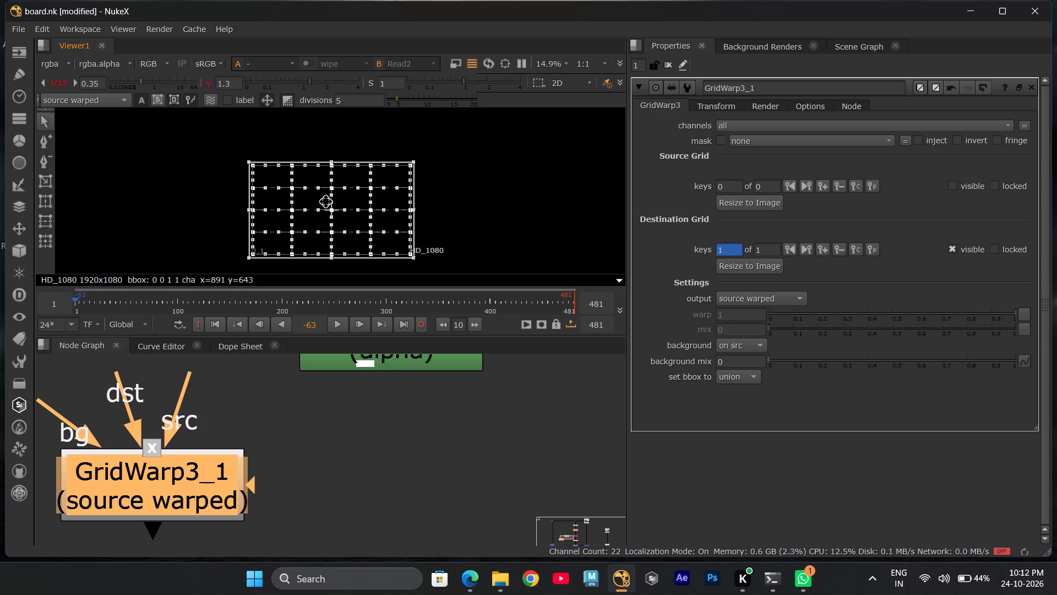
pyautogui.moveTo(326, 202); pyautogui.dragTo(326, 183, button='middle')
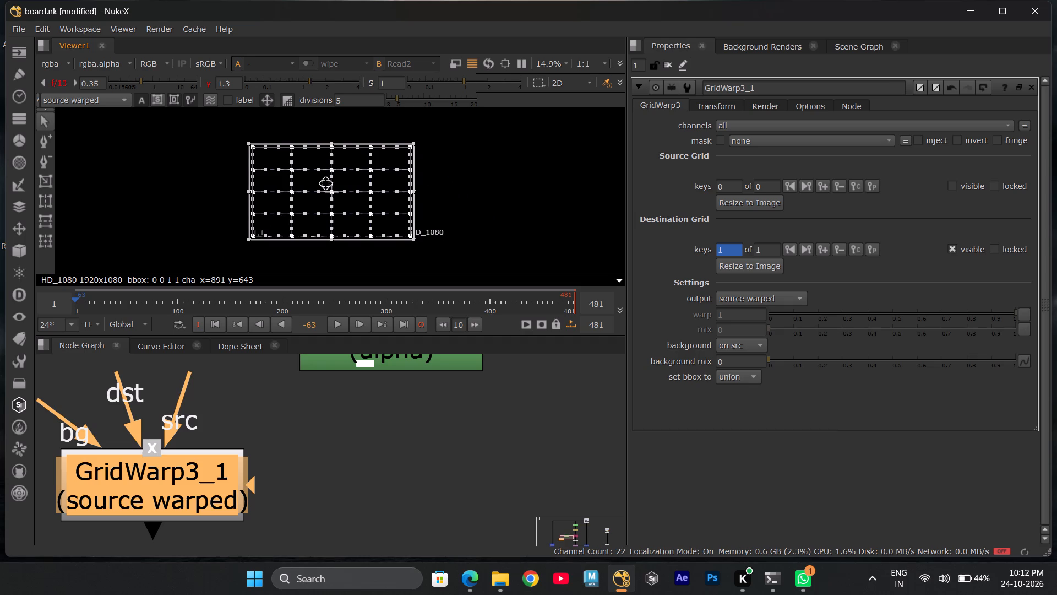
# Open the Roto1 node's properties and examine its Bezier shape within the full HD_1080 frame.
pyautogui.doubleClick(383, 359)
pyautogui.scroll(-9, 307, 391)
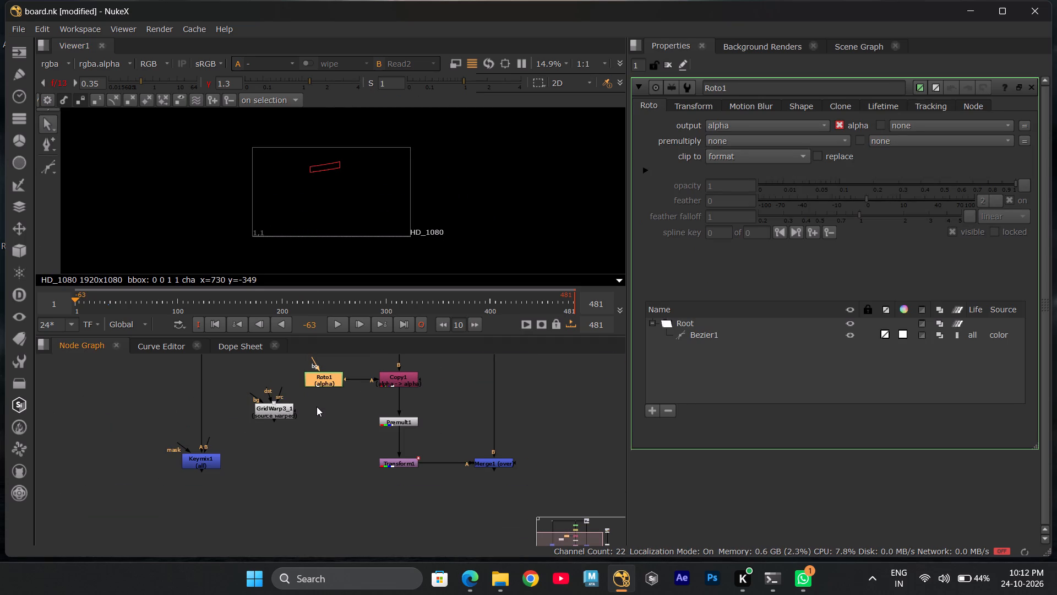
pyautogui.scroll(8, 386, 117)
pyautogui.moveTo(372, 143); pyautogui.dragTo(361, 174, button='middle')
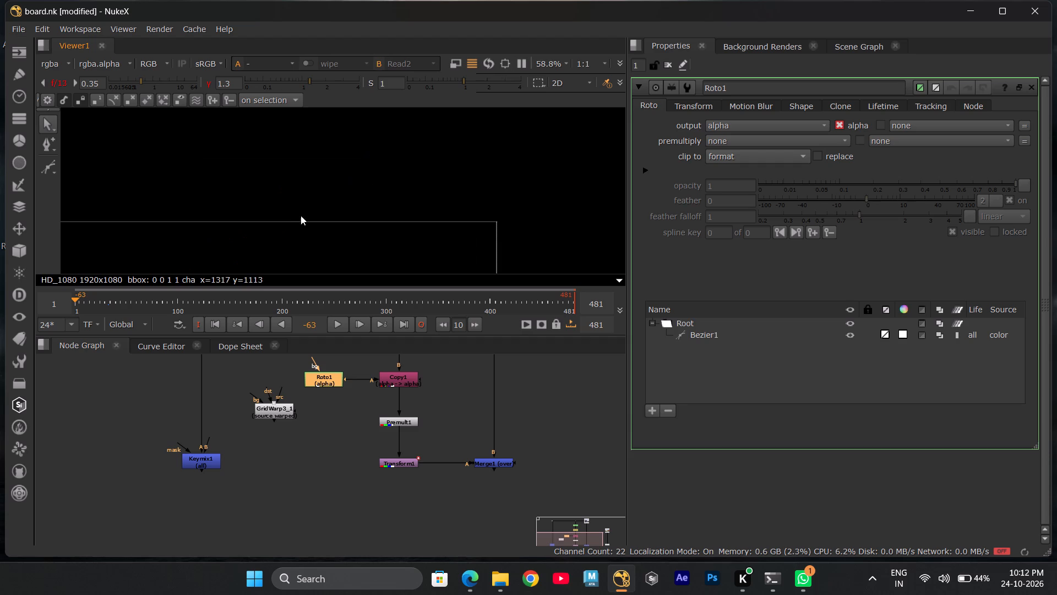
pyautogui.moveTo(298, 212); pyautogui.dragTo(428, 75, button='middle')
pyautogui.scroll(-7, 336, 139)
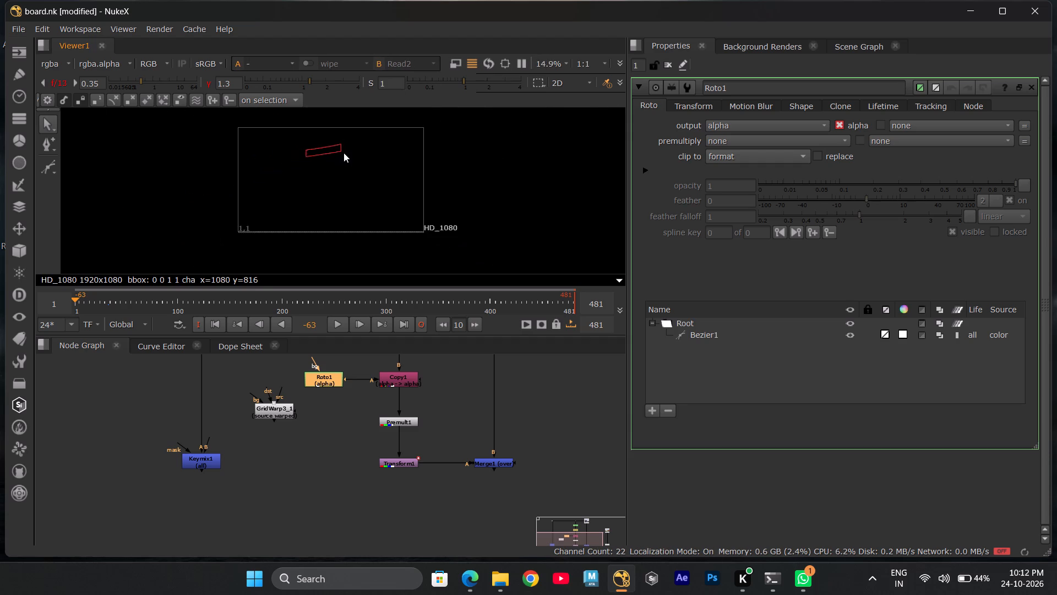
pyautogui.scroll(-17, 344, 153)
pyautogui.scroll(-5, 375, 143)
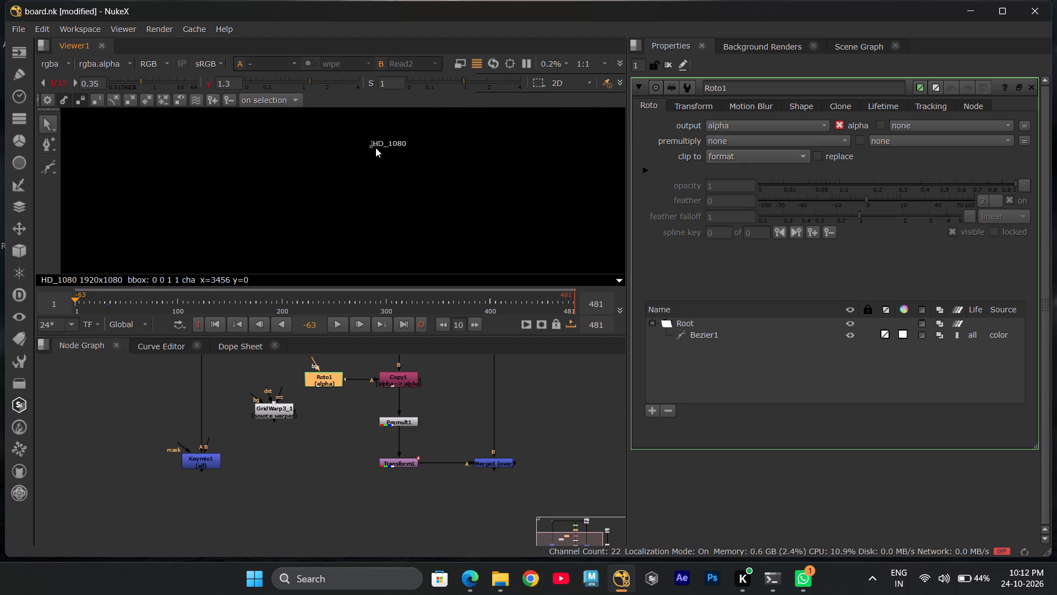
pyautogui.scroll(-17, 375, 148)
pyautogui.scroll(-6, 435, 163)
pyautogui.scroll(5, 435, 163)
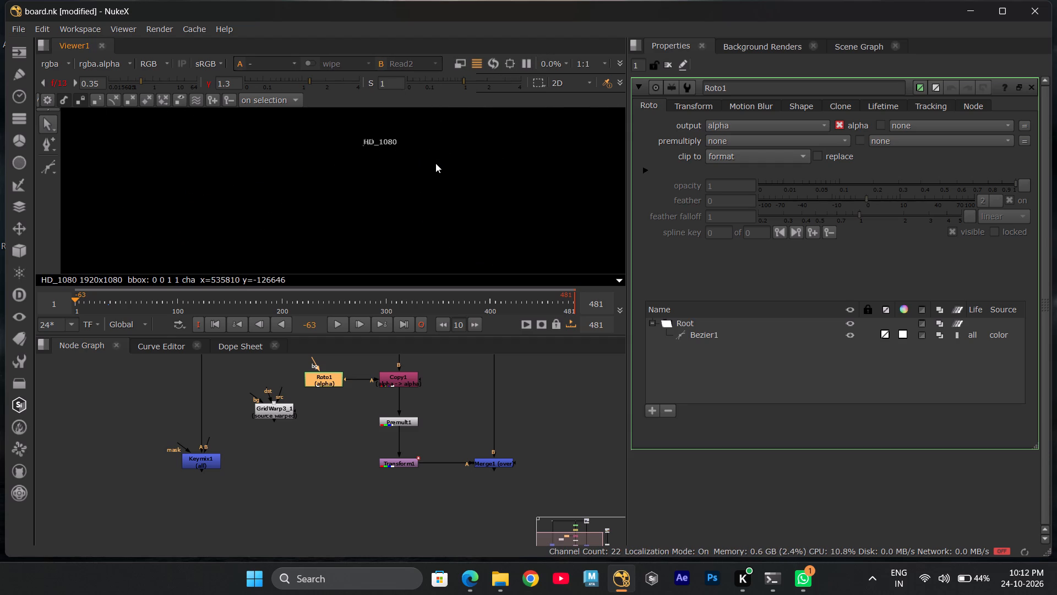
pyautogui.scroll(15, 435, 163)
pyautogui.scroll(-4, 313, 185)
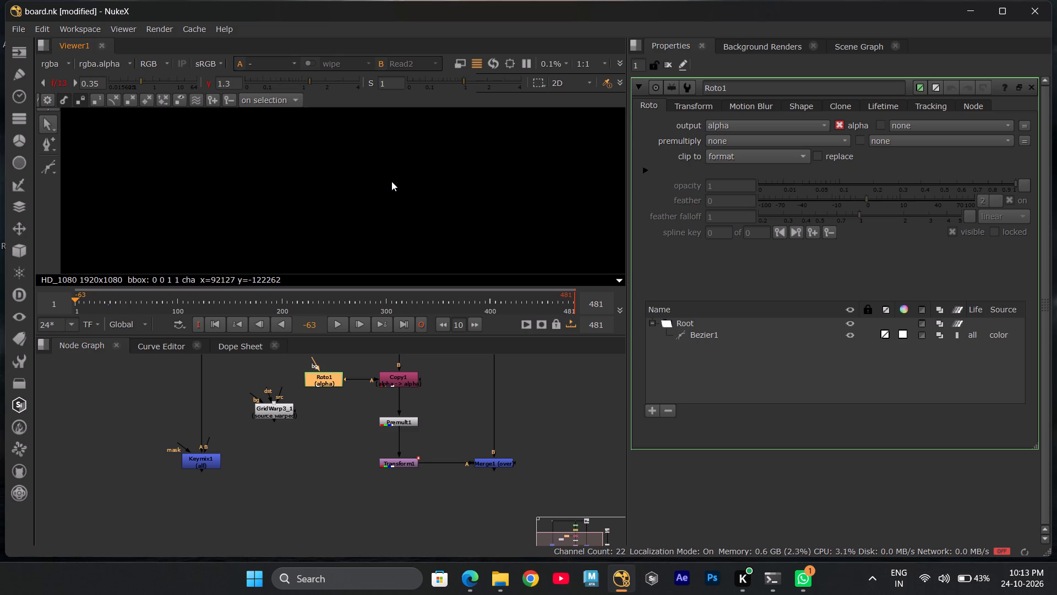
pyautogui.press('f')
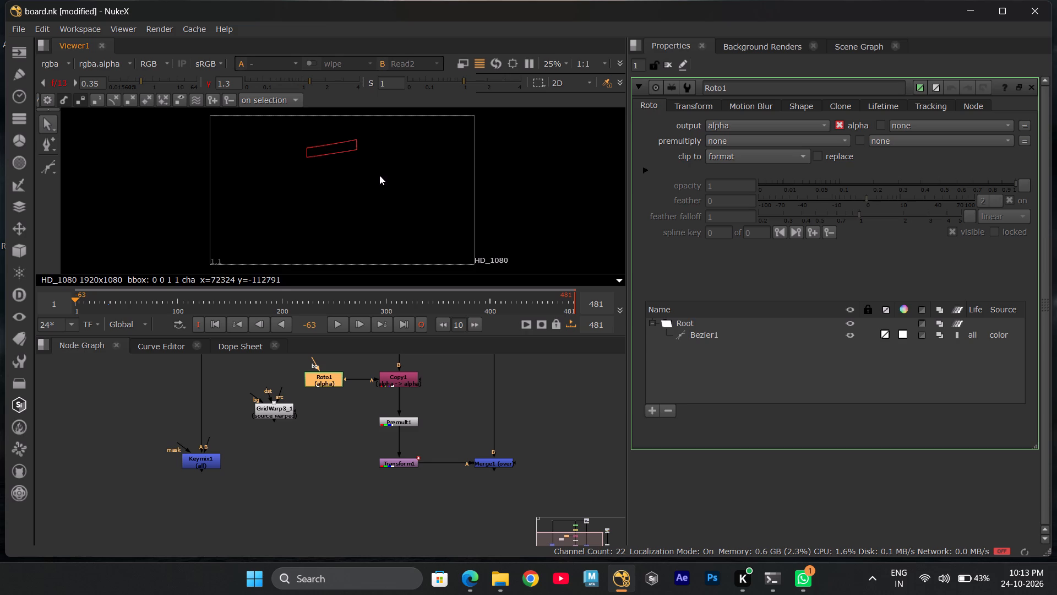
# Select the Merge1 (over) node and show its output in the viewer as input 1.
pyautogui.click(498, 463)
pyautogui.press('End')
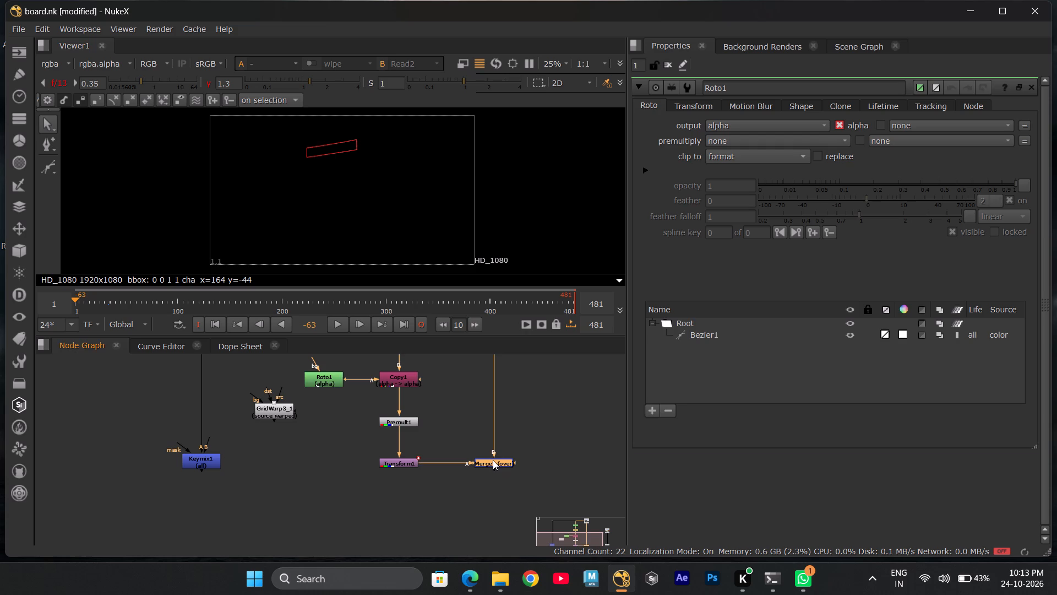
pyautogui.scroll(-7, 481, 469)
pyautogui.press('space')
pyautogui.press('space')
pyautogui.press('space')
pyautogui.press('space')
pyautogui.press('space')
pyautogui.press('space')
pyautogui.press('space')
pyautogui.press('space')
pyautogui.press('space')
pyautogui.press('space')
pyautogui.press('space')
pyautogui.press('space')
pyautogui.press('space')
pyautogui.press('space')
pyautogui.moveTo(487, 461); pyautogui.dragTo(428, 459, button='middle')
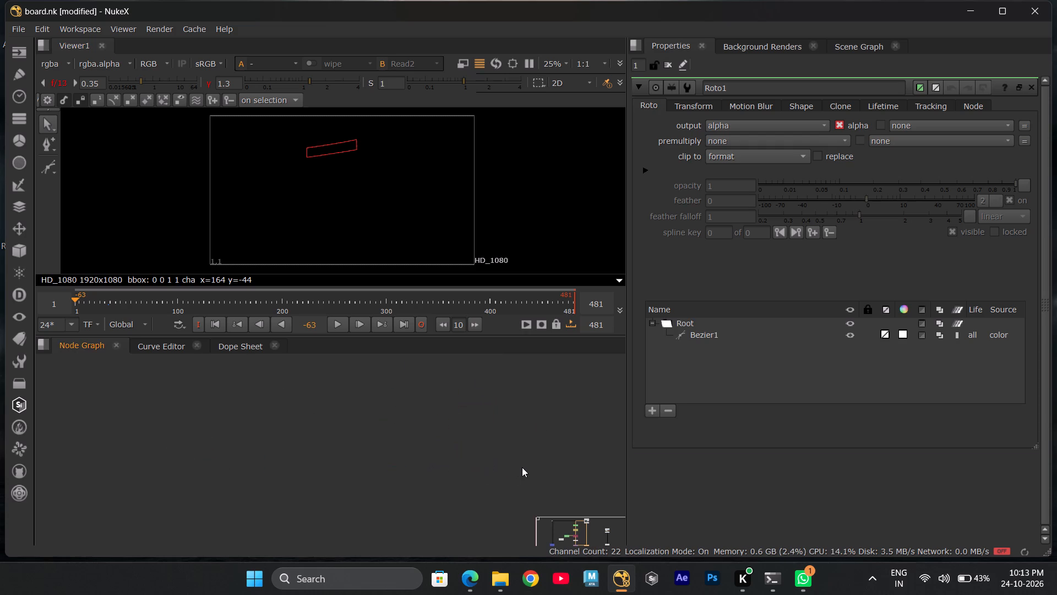
pyautogui.scroll(6, 524, 467)
pyautogui.scroll(-3, 524, 467)
pyautogui.scroll(-4, 443, 443)
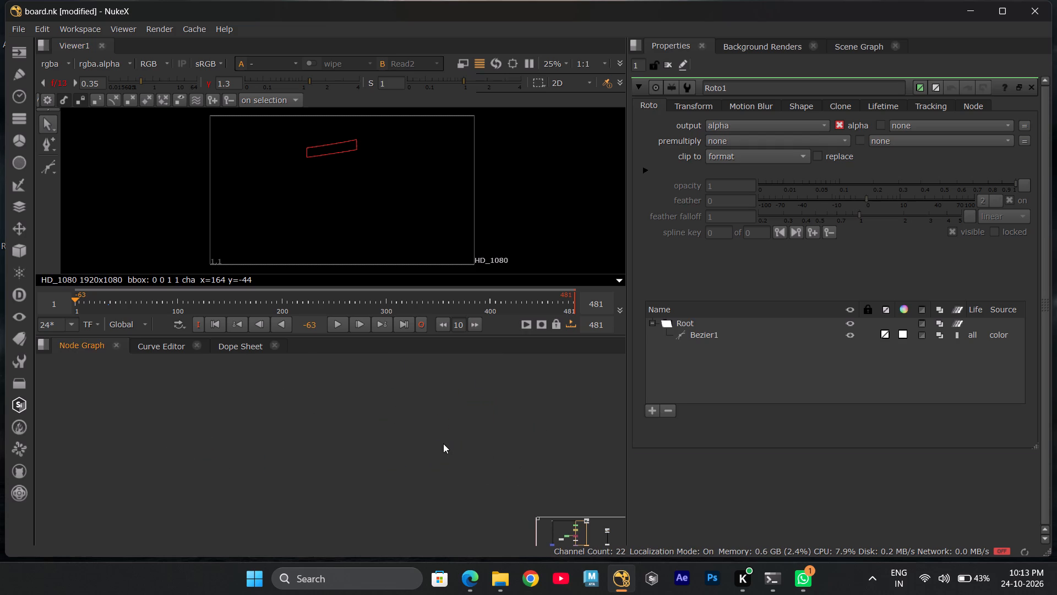
pyautogui.scroll(-6, 376, 423)
pyautogui.scroll(3, 503, 428)
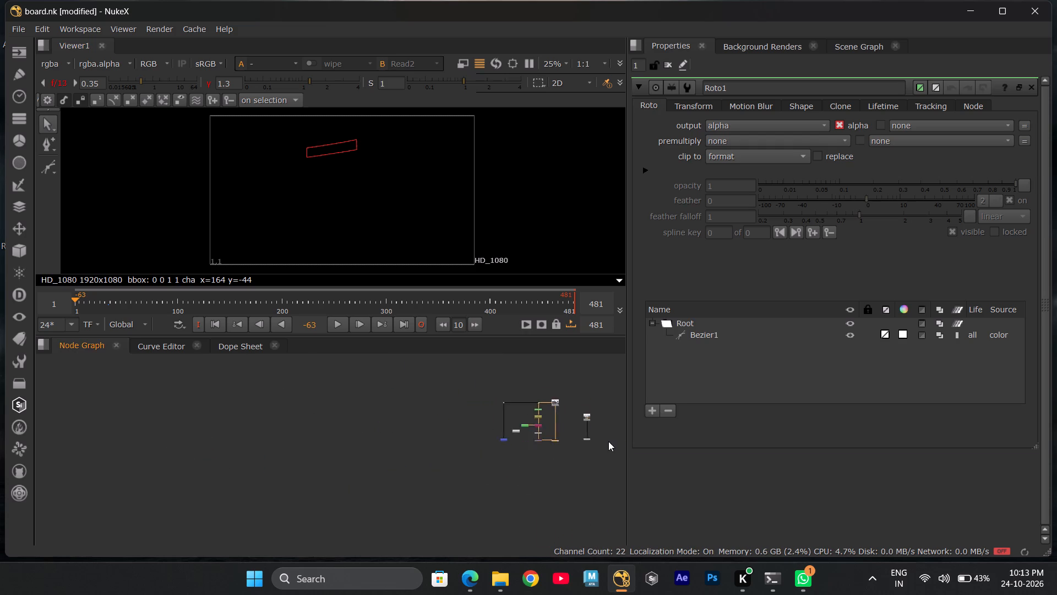
pyautogui.scroll(4, 608, 441)
pyautogui.scroll(10, 497, 436)
pyautogui.click(553, 451)
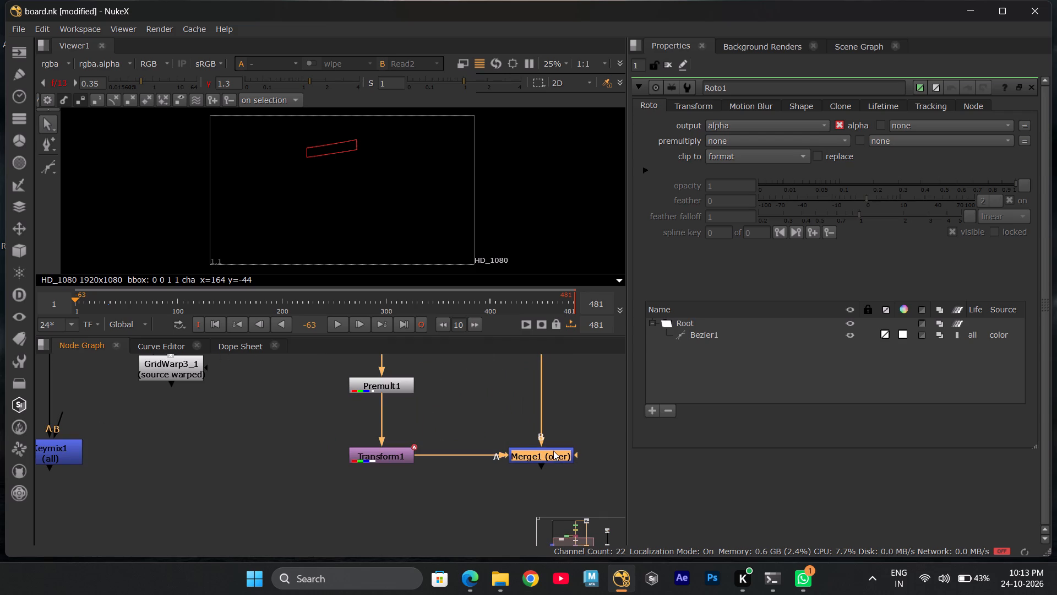
pyautogui.press('End')
pyautogui.press('End')
pyautogui.press('End')
pyautogui.press('1')
# Select the Read1 street footage node and show it in the viewer as input 2.
pyautogui.scroll(-7, 419, 457)
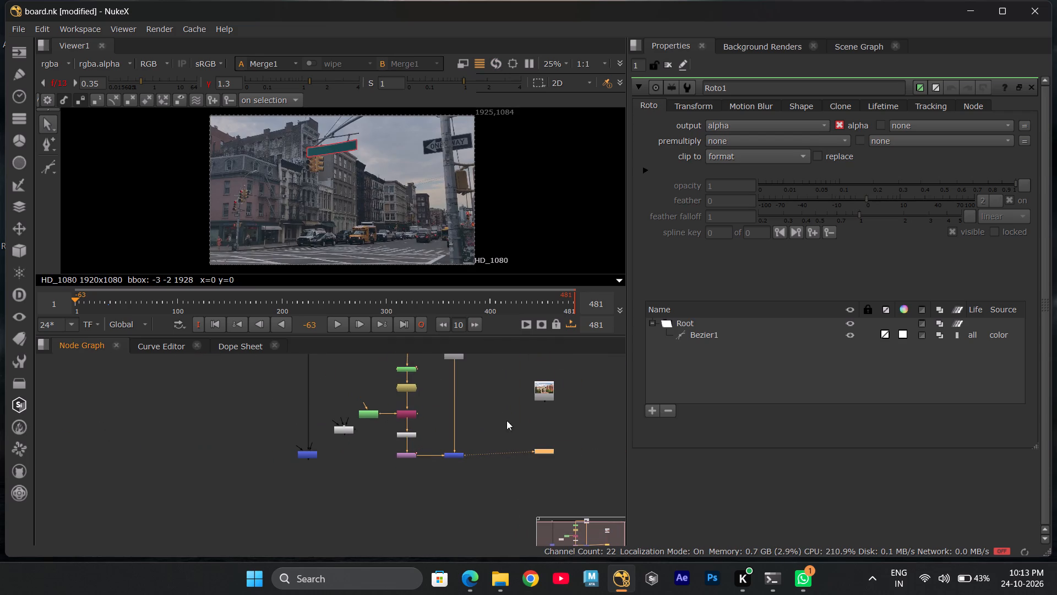
pyautogui.moveTo(468, 421); pyautogui.dragTo(465, 472, button='middle')
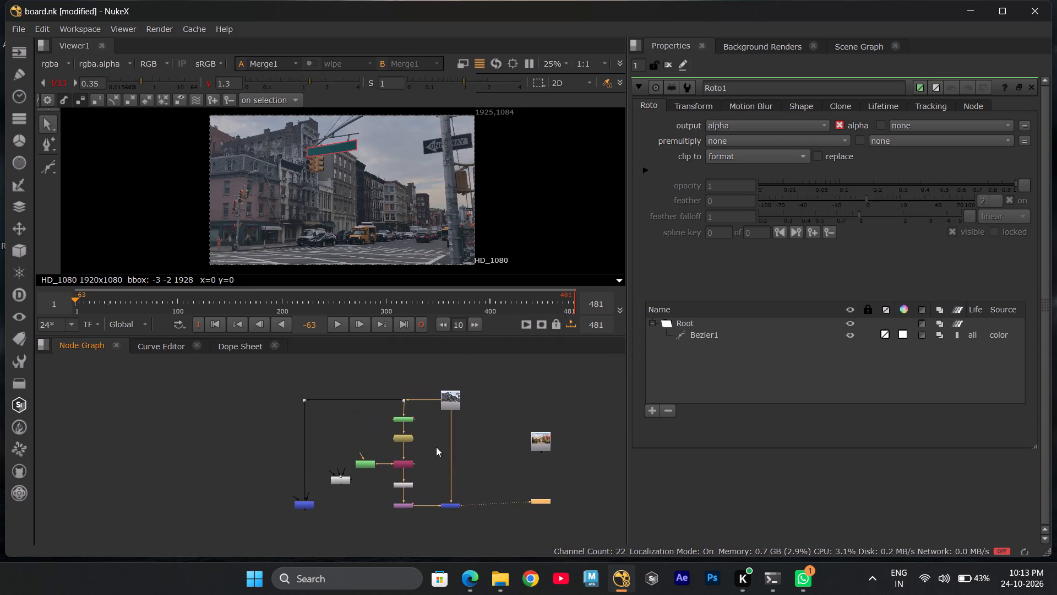
pyautogui.scroll(4, 422, 441)
pyautogui.click(491, 371)
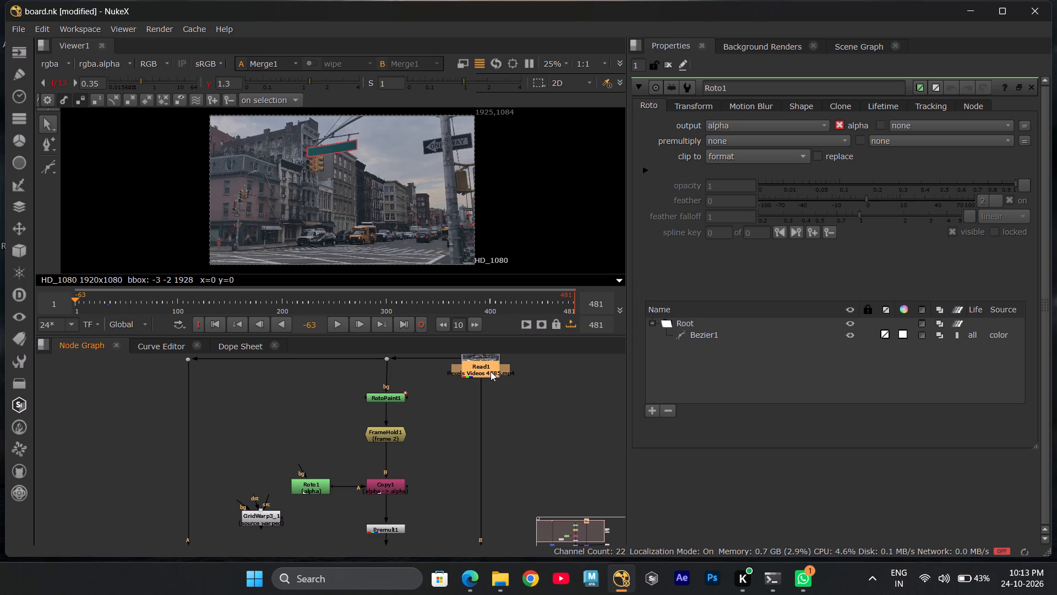
pyautogui.press('2')
# Compare the Merge1 result with the Read1 footage at the W Broadway street sign by alternating viewer inputs 1 and 2.
pyautogui.scroll(4, 308, 137)
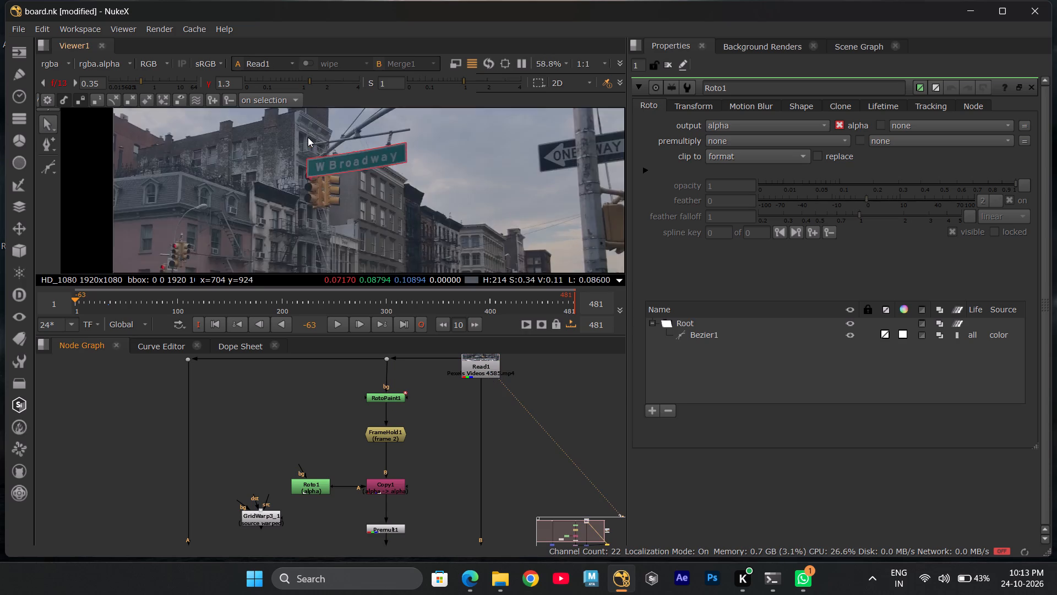
pyautogui.scroll(6, 308, 137)
pyautogui.scroll(1, 394, 154)
pyautogui.moveTo(450, 170); pyautogui.dragTo(416, 187, button='middle')
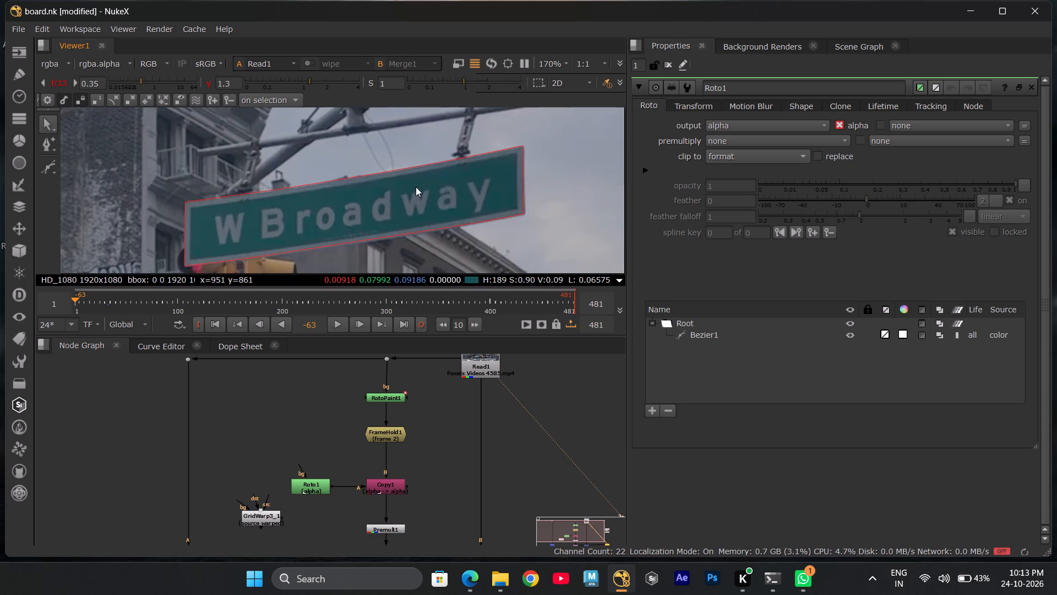
pyautogui.moveTo(416, 187); pyautogui.dragTo(403, 185, button='middle')
pyautogui.scroll(-3, 503, 404)
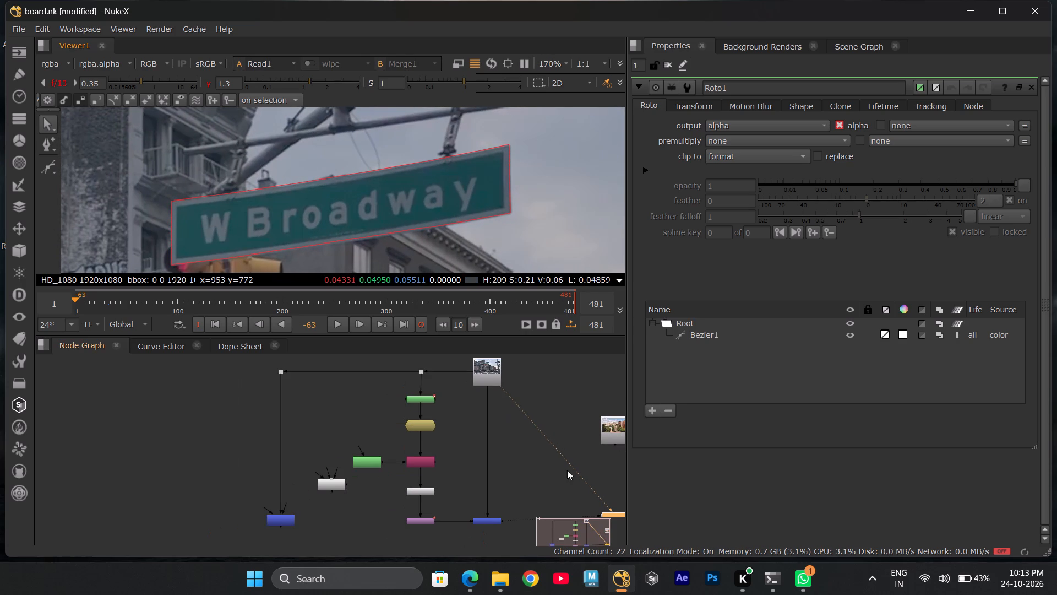
pyautogui.scroll(5, 481, 354)
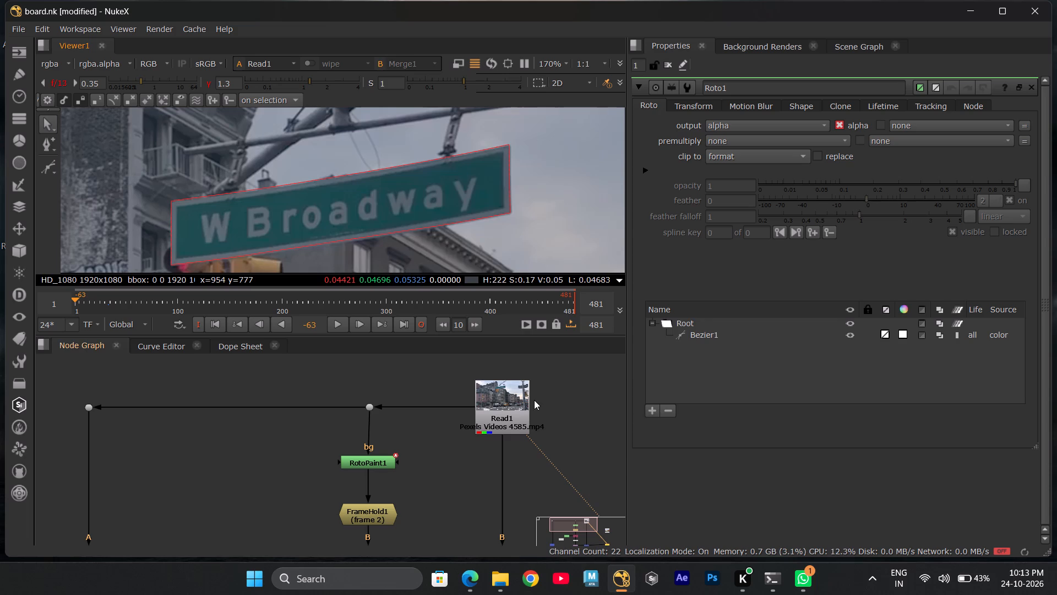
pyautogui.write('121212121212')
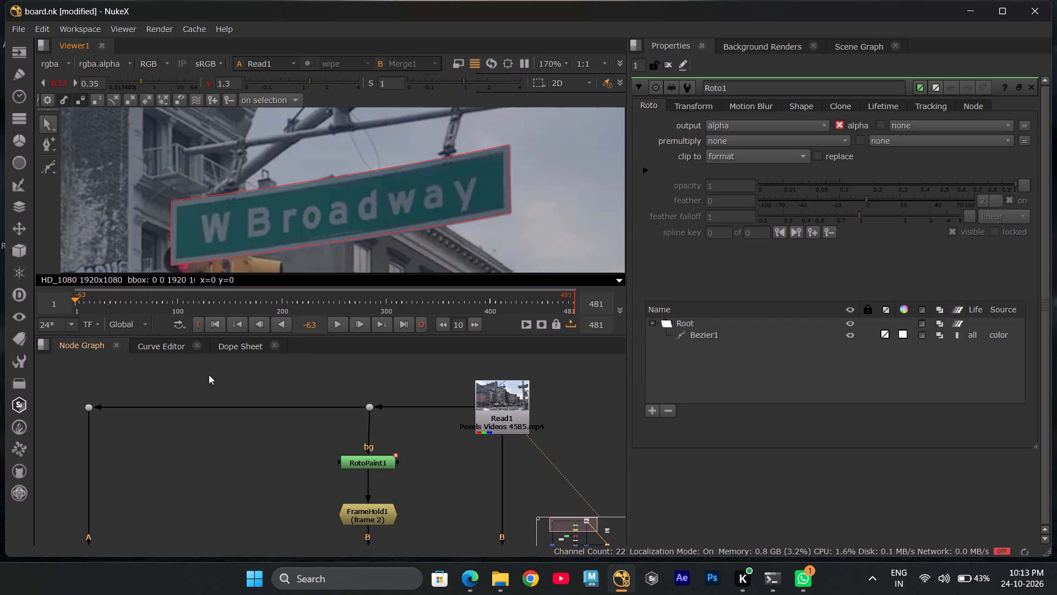
# Move the Viewer1 node closer to level with the Merge1 (over) node in the node graph.
pyautogui.scroll(-9, 104, 412)
pyautogui.scroll(-9, 193, 399)
pyautogui.scroll(-4, 302, 416)
pyautogui.scroll(11, 301, 416)
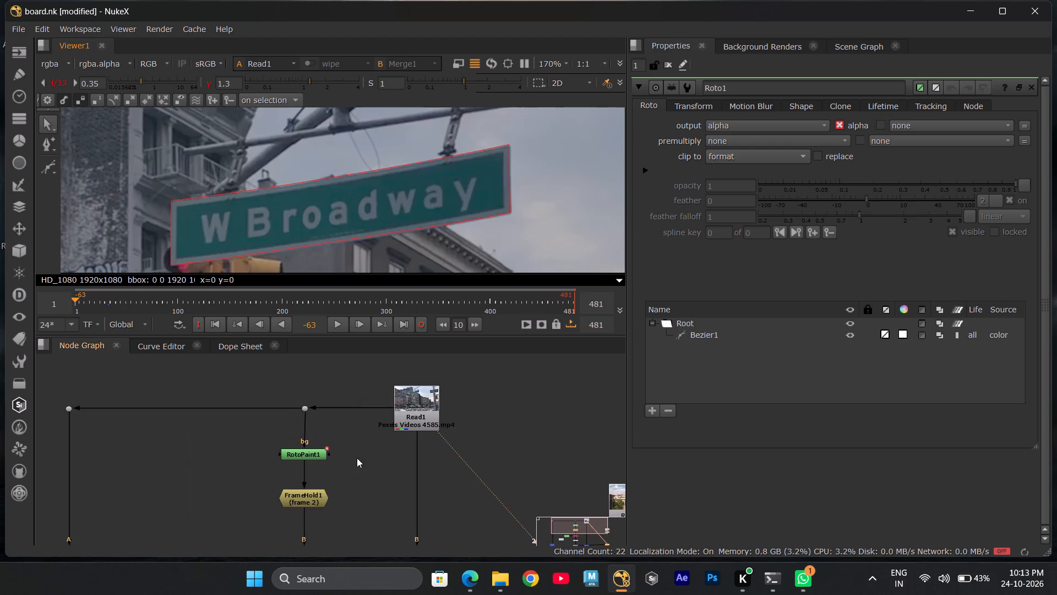
pyautogui.moveTo(356, 457); pyautogui.dragTo(241, 307, button='middle')
pyautogui.scroll(4, 360, 461)
pyautogui.moveTo(400, 486); pyautogui.dragTo(323, 384, button='middle')
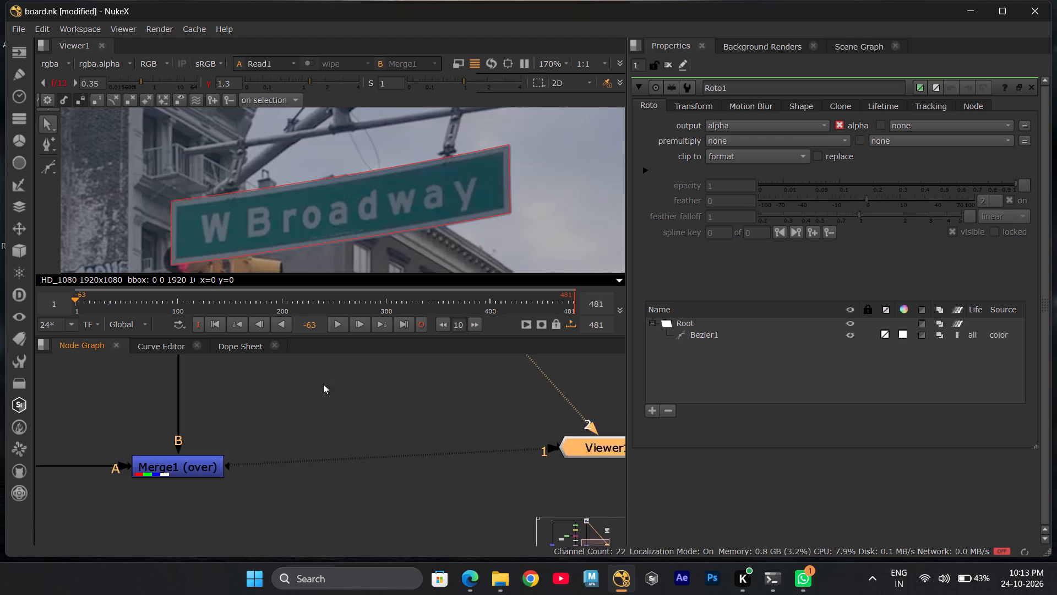
pyautogui.moveTo(323, 384); pyautogui.dragTo(303, 372, button='middle')
pyautogui.scroll(1, 303, 372)
pyautogui.moveTo(604, 430); pyautogui.dragTo(367, 453)
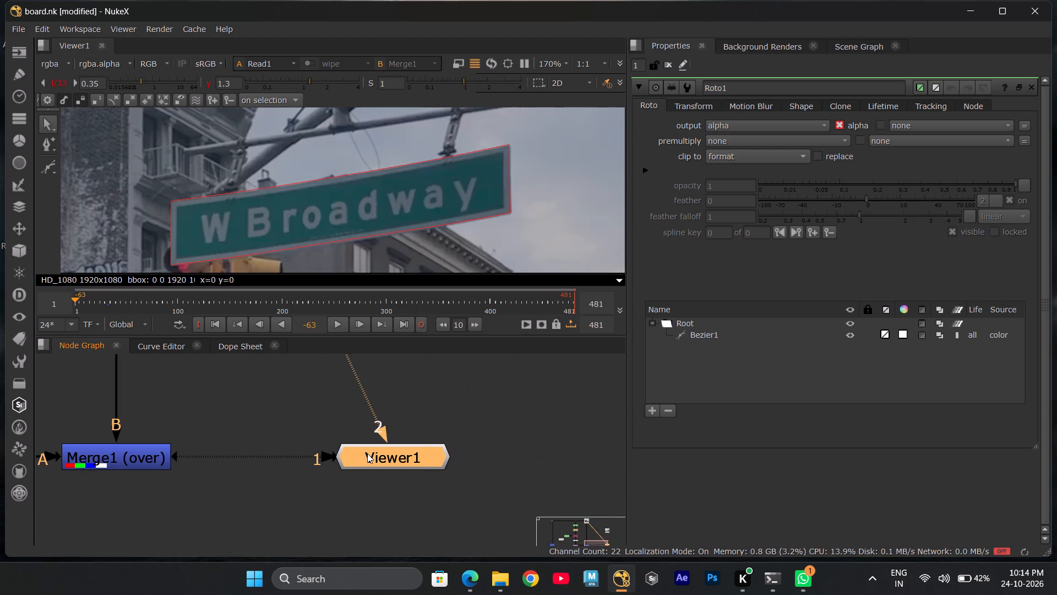
pyautogui.moveTo(367, 453); pyautogui.dragTo(363, 452)
# Examine the GridWarp3_1 node and its bg, dst and src inputs beside the Roto1 and Copy1 branch.
pyautogui.scroll(-8, 316, 397)
pyautogui.moveTo(199, 404); pyautogui.dragTo(295, 509, button='middle')
pyautogui.scroll(7, 210, 489)
pyautogui.middleClick(210, 488)
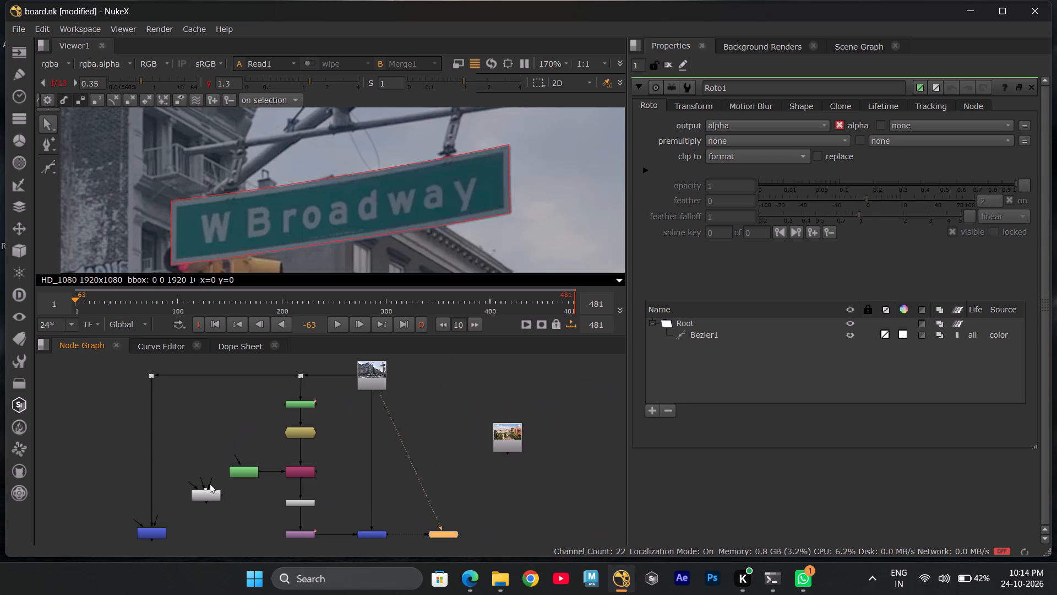
pyautogui.scroll(6, 210, 483)
pyautogui.middleClick(210, 483)
pyautogui.scroll(7, 222, 484)
pyautogui.middleClick(222, 484)
pyautogui.scroll(6, 221, 482)
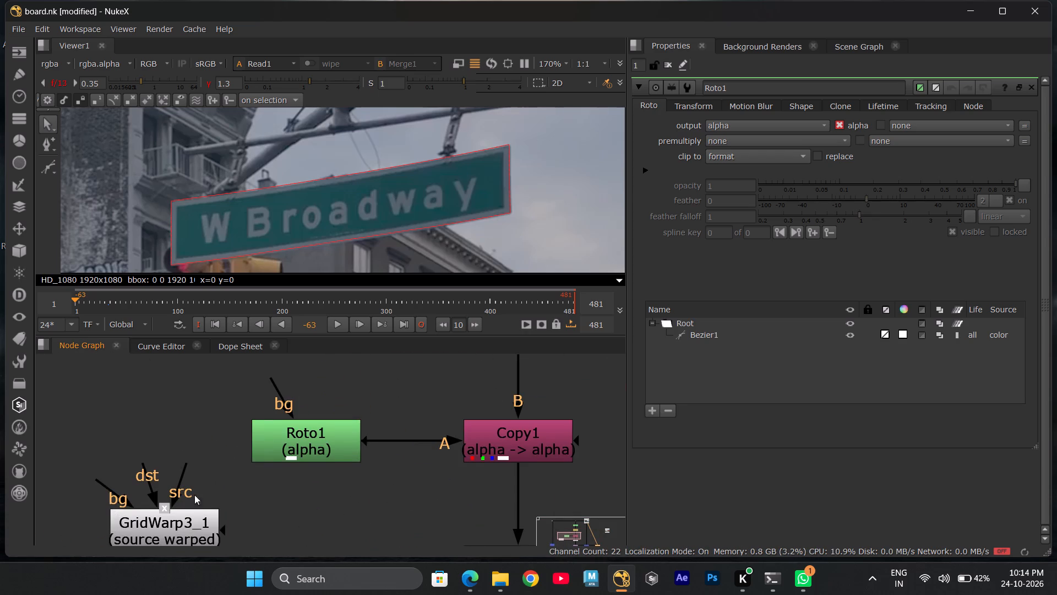
pyautogui.moveTo(194, 495); pyautogui.dragTo(286, 396, button='middle')
pyautogui.scroll(5, 253, 419)
pyautogui.middleClick(253, 419)
pyautogui.scroll(6, 189, 504)
pyautogui.middleClick(189, 504)
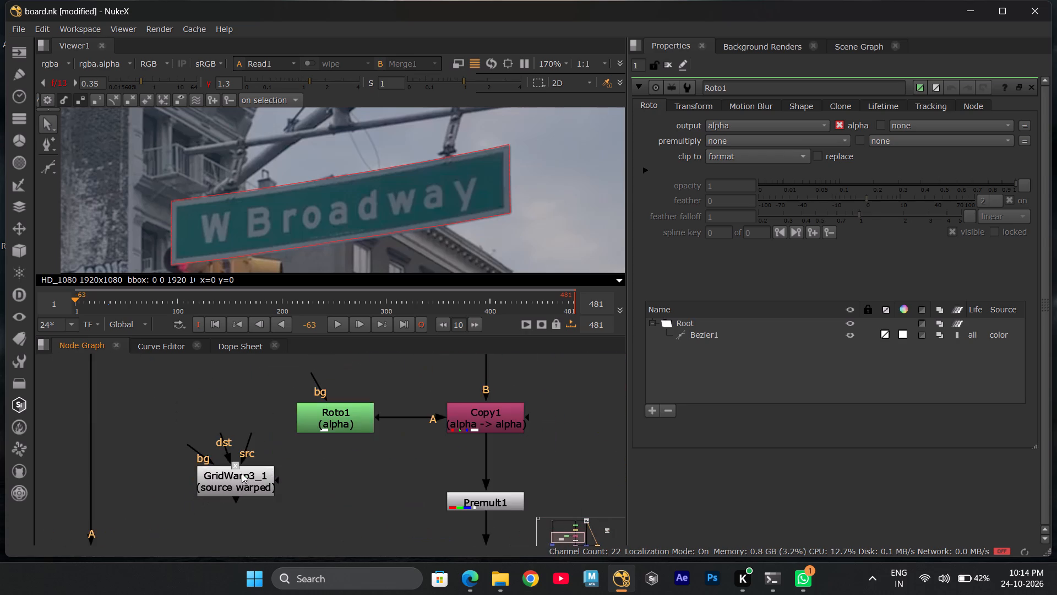
pyautogui.scroll(7, 243, 471)
pyautogui.moveTo(201, 499); pyautogui.dragTo(424, 413, button='middle')
pyautogui.click(360, 467)
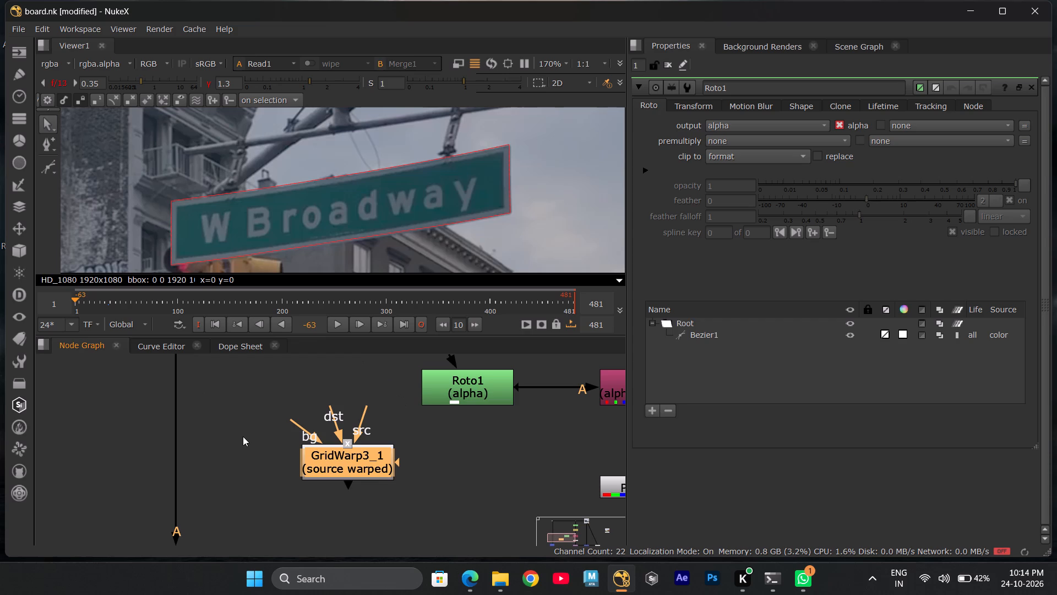
pyautogui.click(142, 381)
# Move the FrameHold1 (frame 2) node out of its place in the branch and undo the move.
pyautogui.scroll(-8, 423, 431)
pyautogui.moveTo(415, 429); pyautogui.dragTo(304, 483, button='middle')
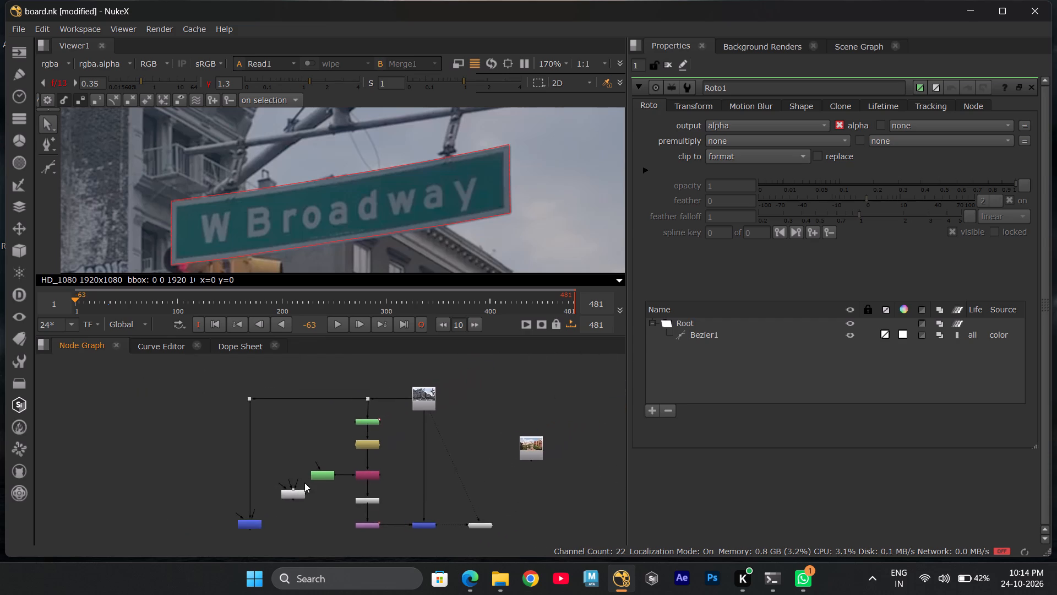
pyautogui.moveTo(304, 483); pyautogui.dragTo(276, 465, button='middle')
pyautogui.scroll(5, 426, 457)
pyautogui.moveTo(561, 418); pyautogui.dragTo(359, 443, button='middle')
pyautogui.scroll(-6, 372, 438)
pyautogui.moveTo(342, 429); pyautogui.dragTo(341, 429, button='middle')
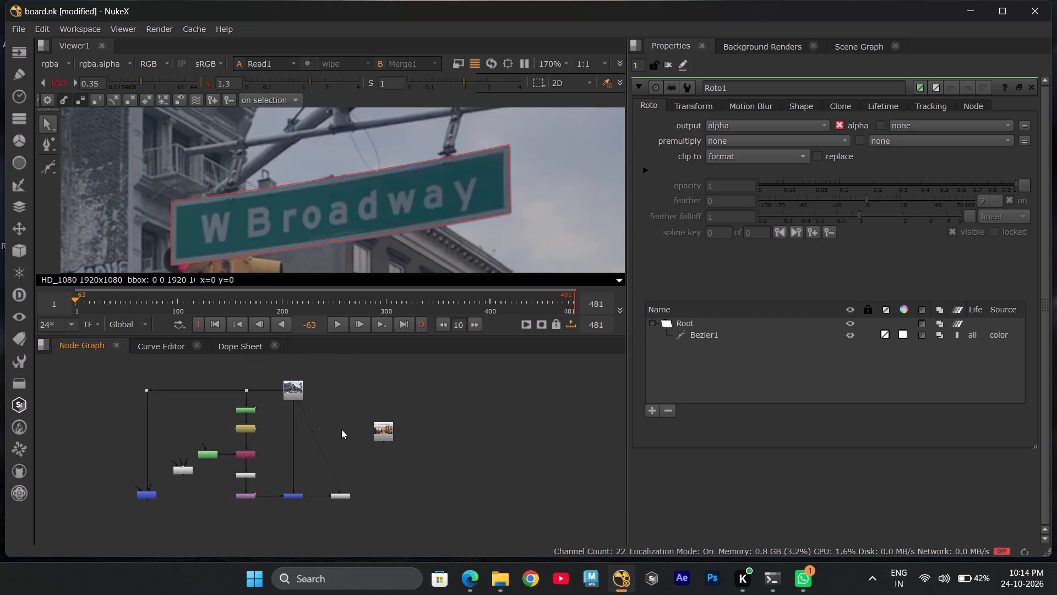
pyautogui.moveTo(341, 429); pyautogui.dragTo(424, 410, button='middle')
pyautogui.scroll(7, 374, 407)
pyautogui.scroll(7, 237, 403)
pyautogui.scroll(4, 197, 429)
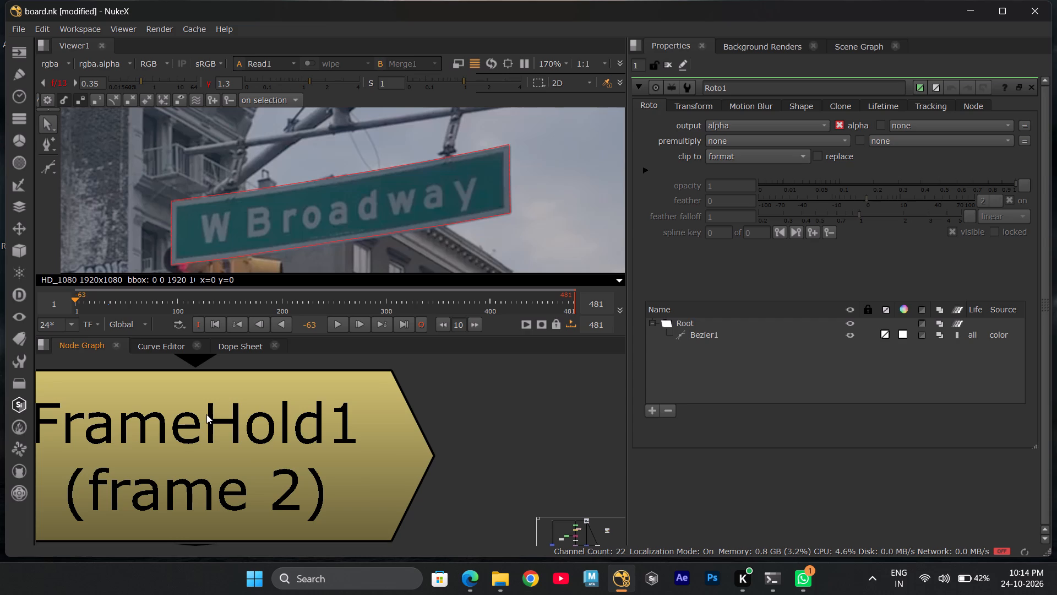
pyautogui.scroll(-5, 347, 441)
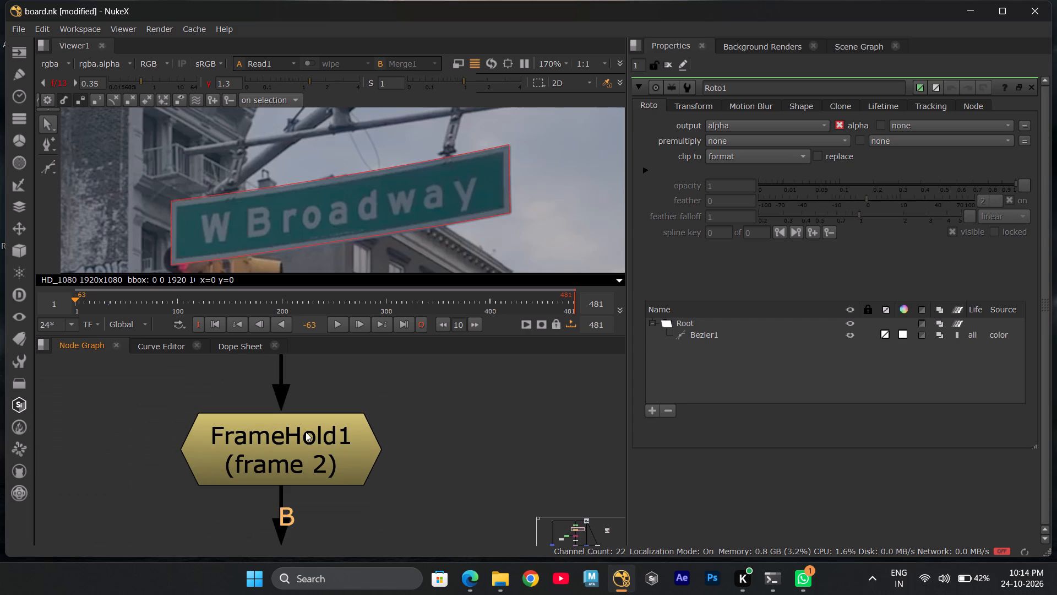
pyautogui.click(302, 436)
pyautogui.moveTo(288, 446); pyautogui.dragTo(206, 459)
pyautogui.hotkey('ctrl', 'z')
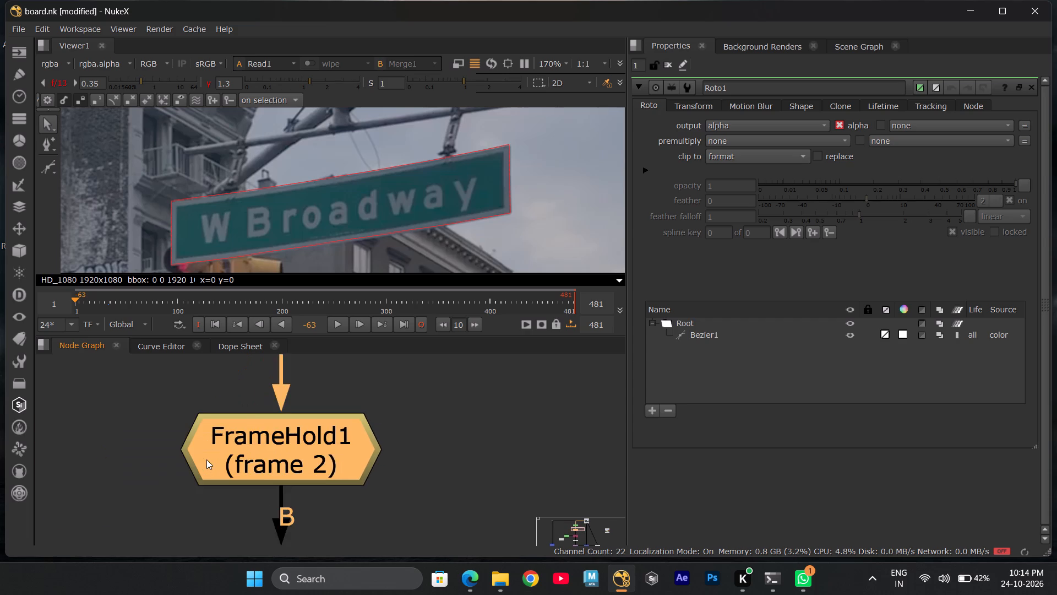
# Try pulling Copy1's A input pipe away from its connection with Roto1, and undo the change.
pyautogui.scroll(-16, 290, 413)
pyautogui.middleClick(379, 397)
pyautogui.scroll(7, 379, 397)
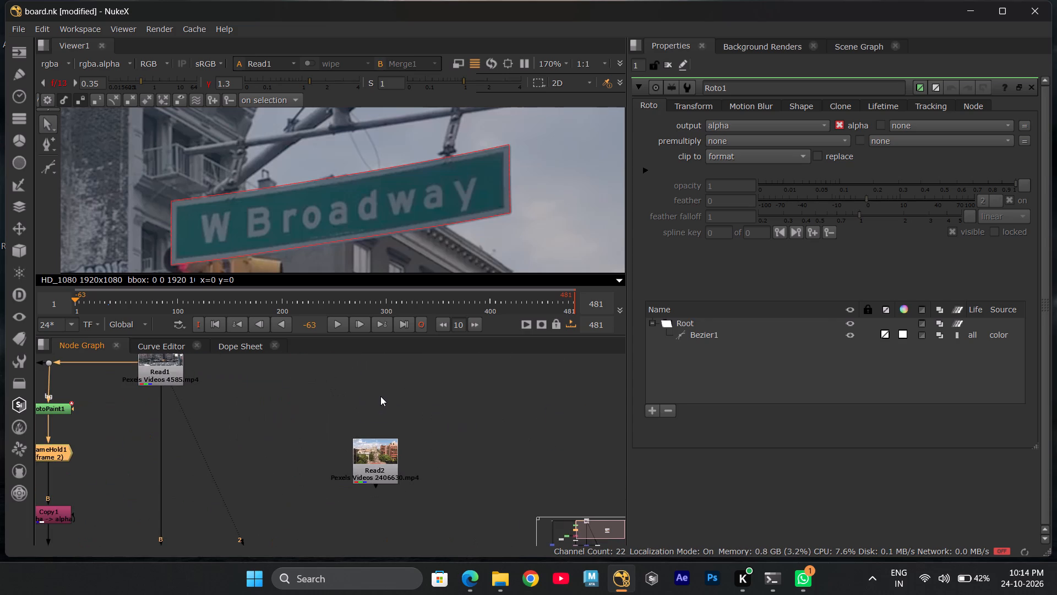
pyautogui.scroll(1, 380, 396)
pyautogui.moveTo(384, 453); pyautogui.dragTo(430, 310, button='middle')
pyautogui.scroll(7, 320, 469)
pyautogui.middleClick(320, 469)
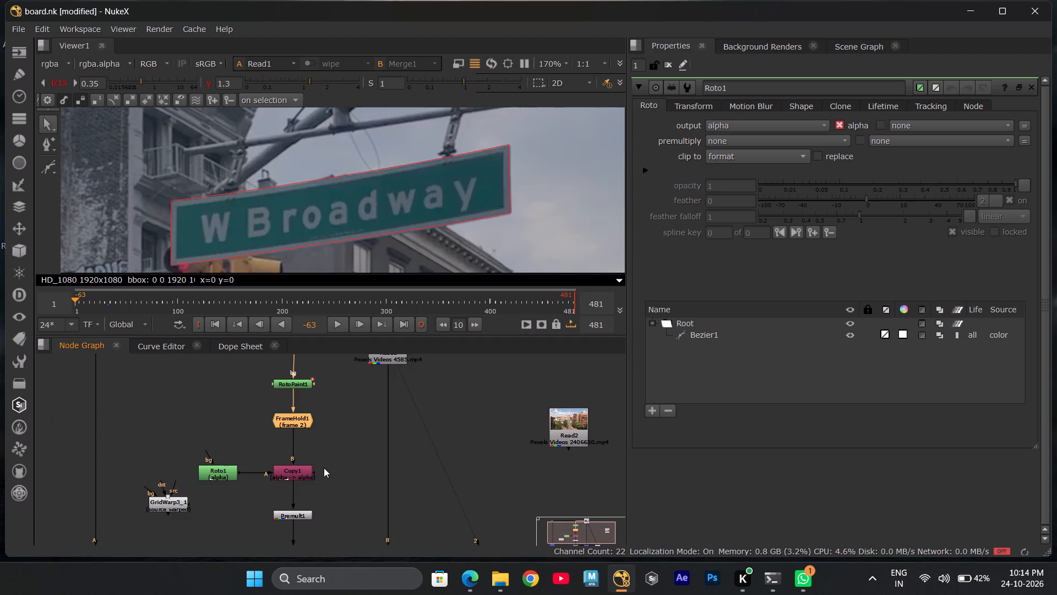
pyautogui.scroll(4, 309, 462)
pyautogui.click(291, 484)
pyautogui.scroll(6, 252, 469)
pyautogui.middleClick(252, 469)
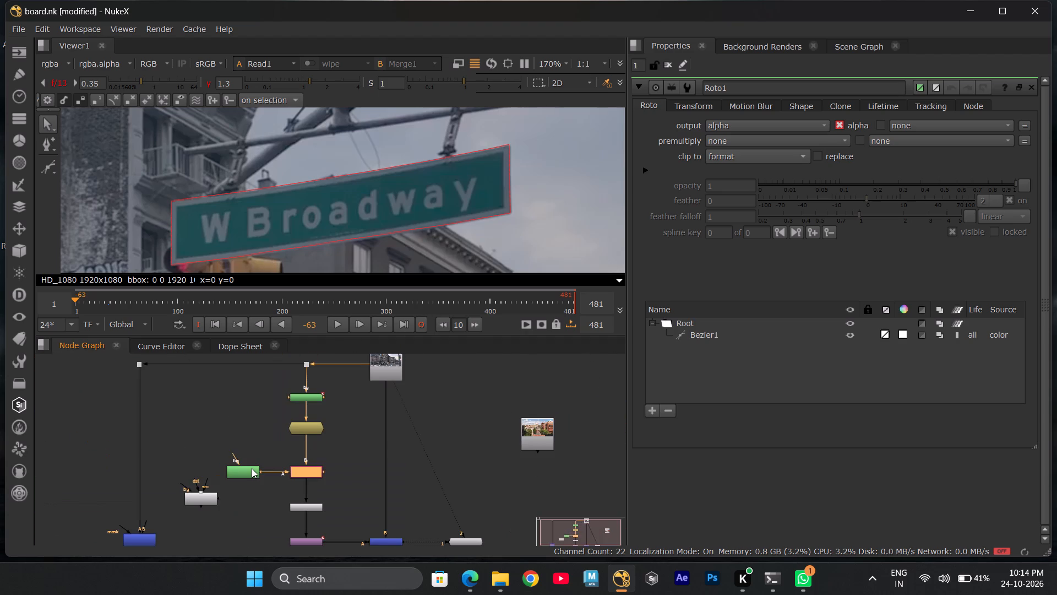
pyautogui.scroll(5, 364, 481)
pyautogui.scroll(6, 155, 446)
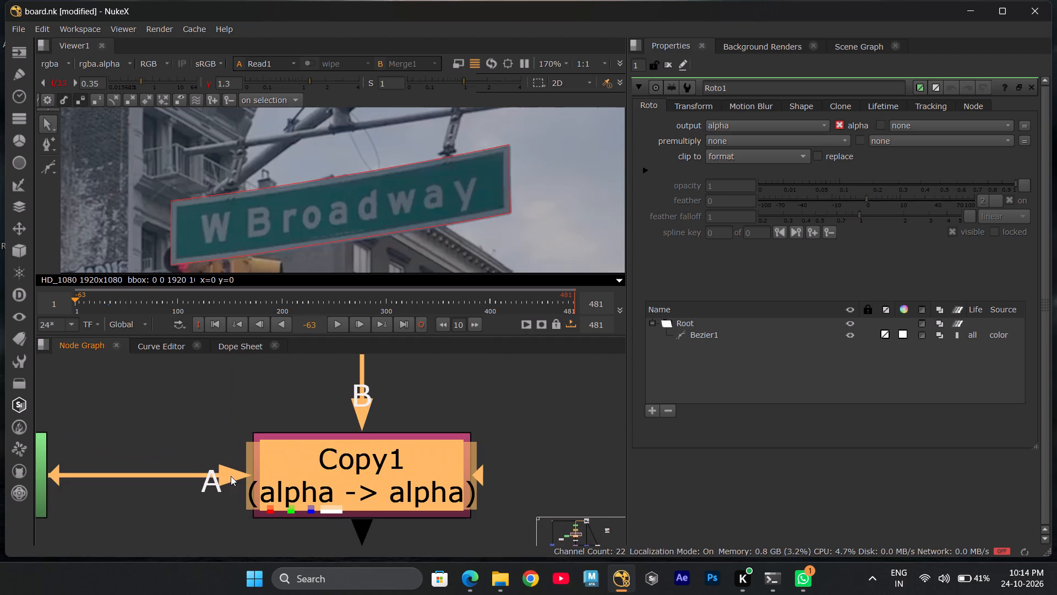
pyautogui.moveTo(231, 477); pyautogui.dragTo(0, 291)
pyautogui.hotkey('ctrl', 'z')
# Go to frame 2 and compare viewer inputs 1 and 2 close up at the W Broadway sign by alternating between them.
pyautogui.scroll(-7, 211, 255)
pyautogui.scroll(-4, 303, 432)
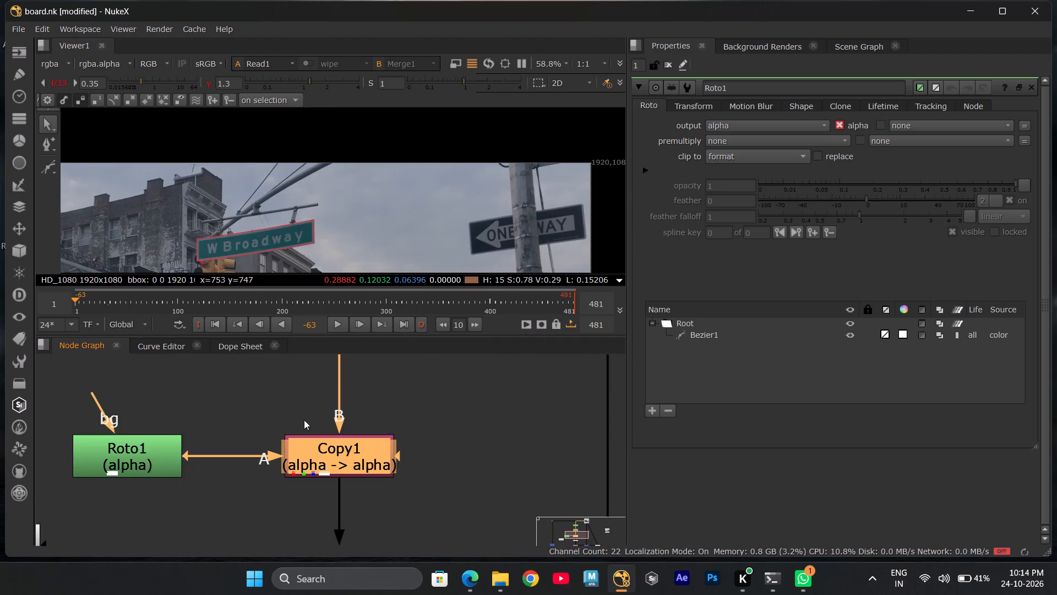
pyautogui.scroll(-11, 310, 436)
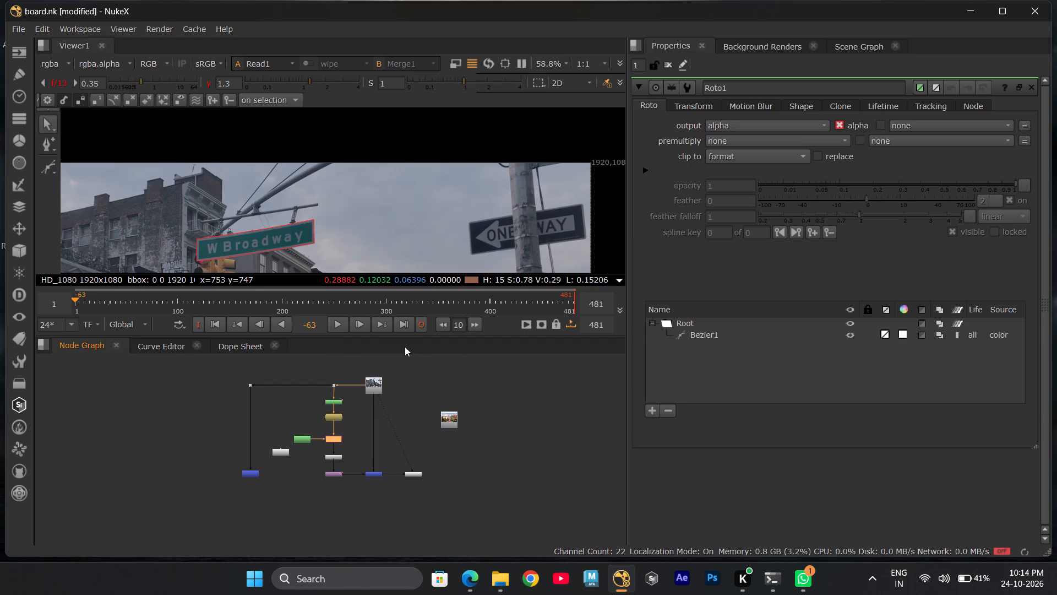
pyautogui.scroll(7, 285, 217)
pyautogui.moveTo(272, 240); pyautogui.dragTo(416, 113, button='middle')
pyautogui.click(77, 298)
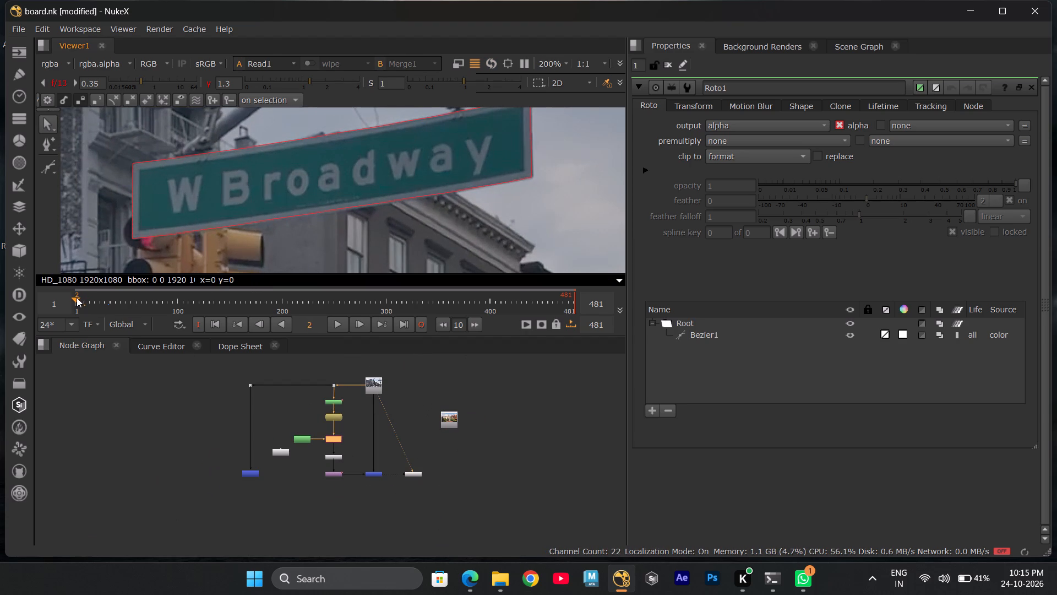
pyautogui.click(416, 472)
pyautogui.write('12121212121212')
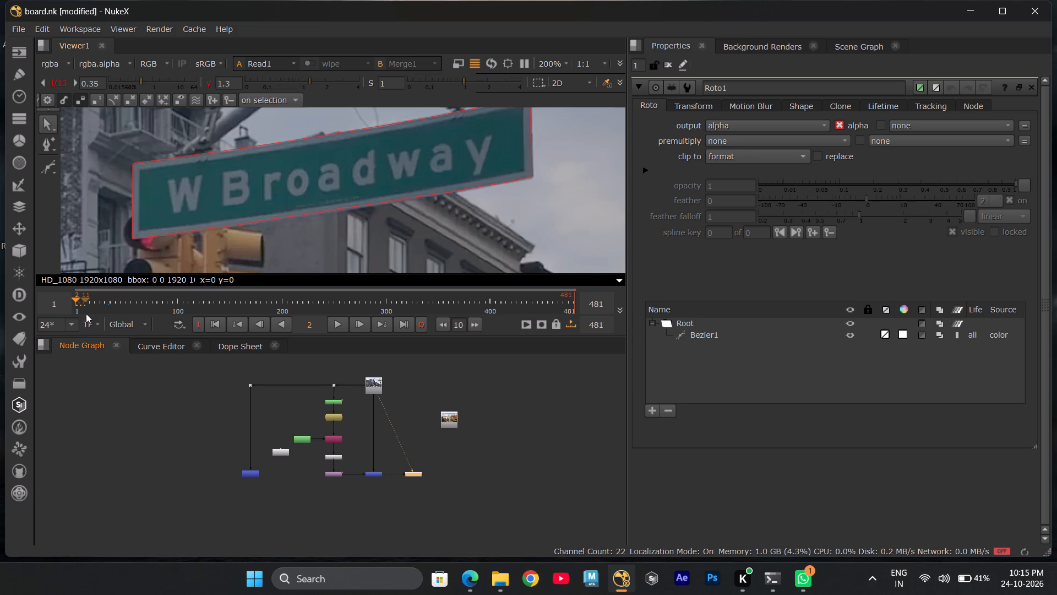
# Switch the timeline range to In/Out, with the in point at frame 2 and the out point at frame 100.
pyautogui.click(119, 319)
pyautogui.click(138, 366)
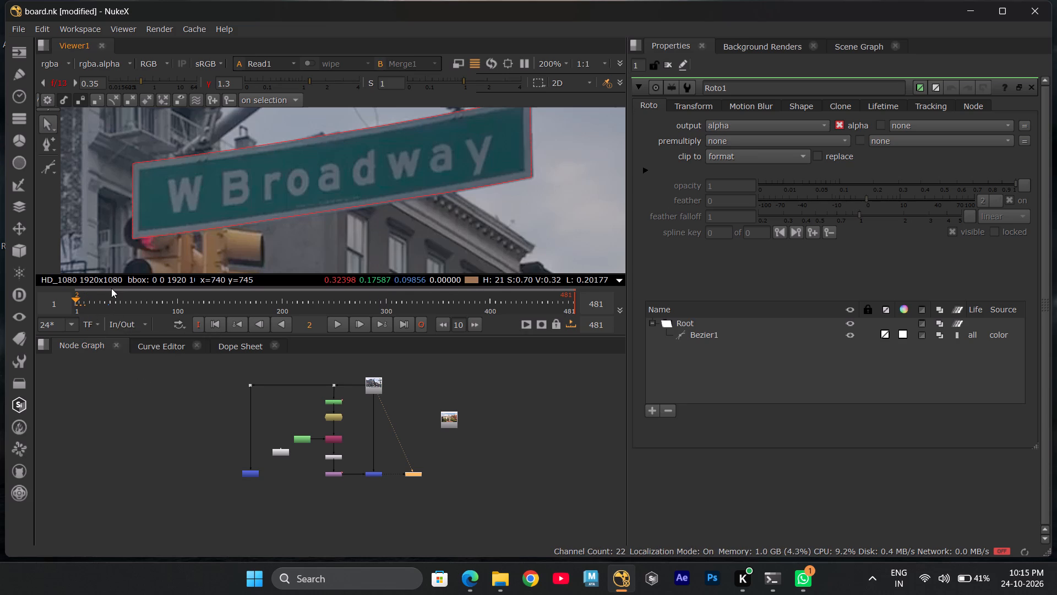
pyautogui.press('i')
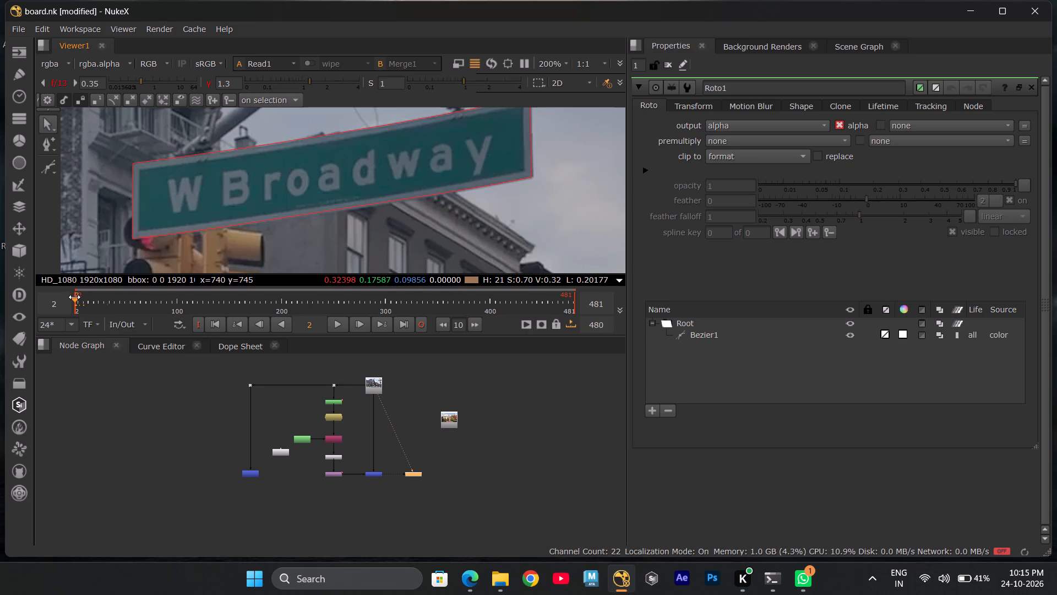
pyautogui.moveTo(74, 297); pyautogui.dragTo(177, 312)
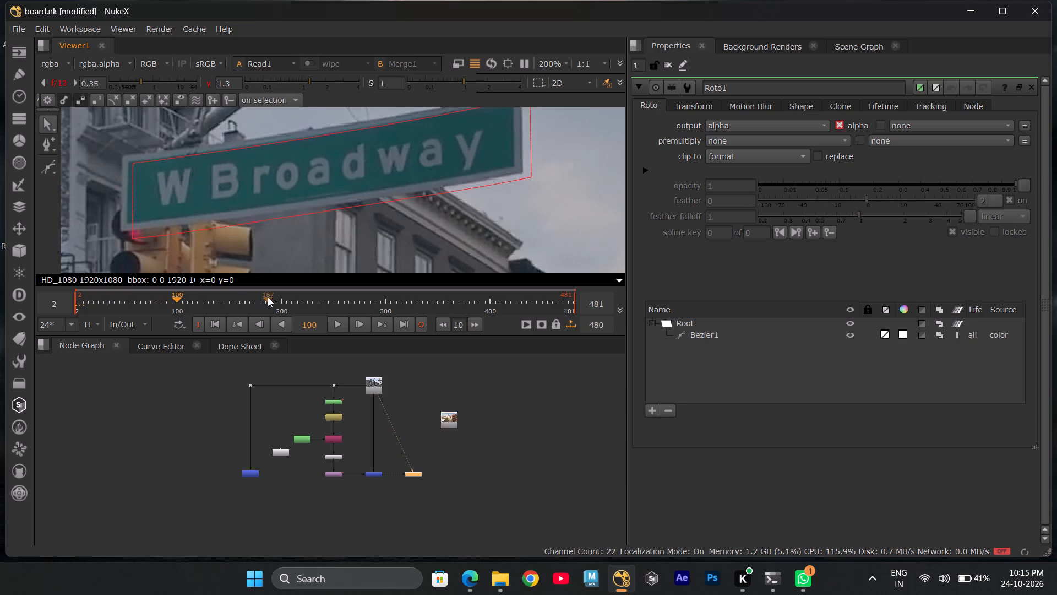
pyautogui.press('0')
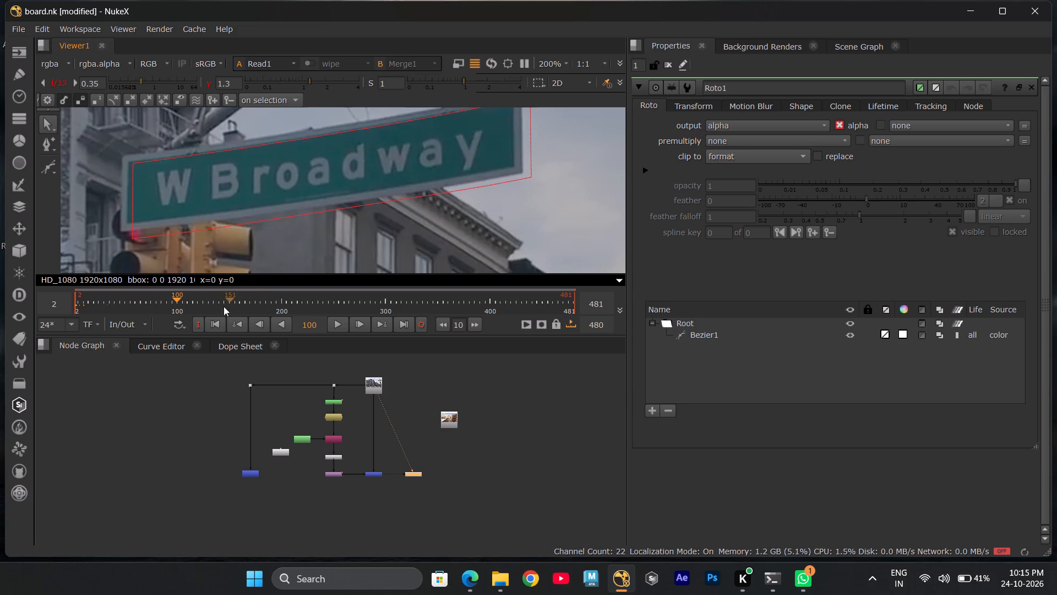
pyautogui.press('o')
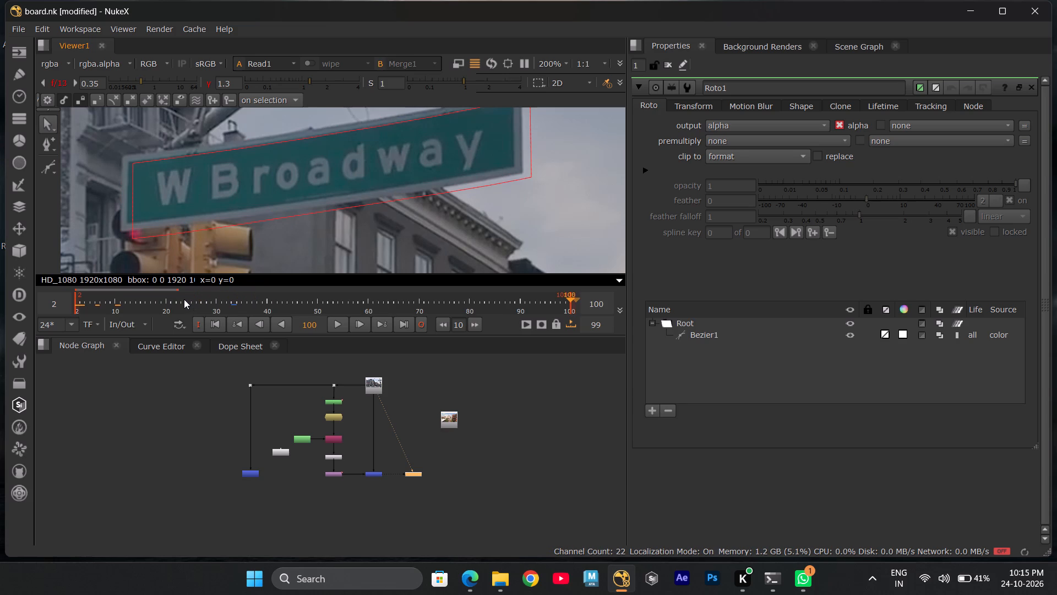
# Scrub the footage between frames 2 and 95 to check the W Broadway sign against the roto outline, returning to frame 2.
pyautogui.moveTo(227, 299); pyautogui.dragTo(228, 299)
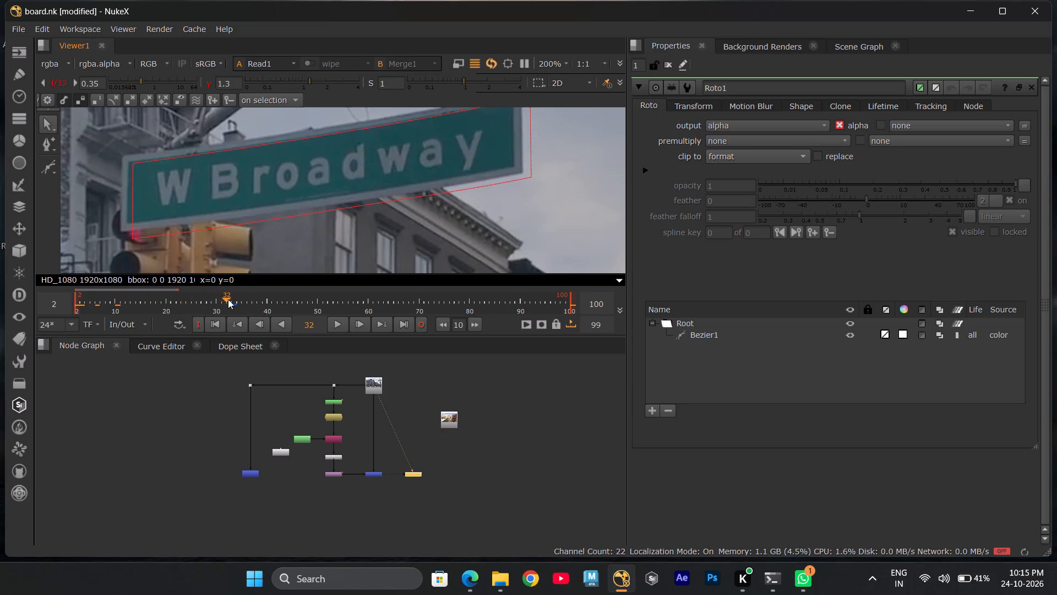
pyautogui.moveTo(228, 299); pyautogui.dragTo(544, 296)
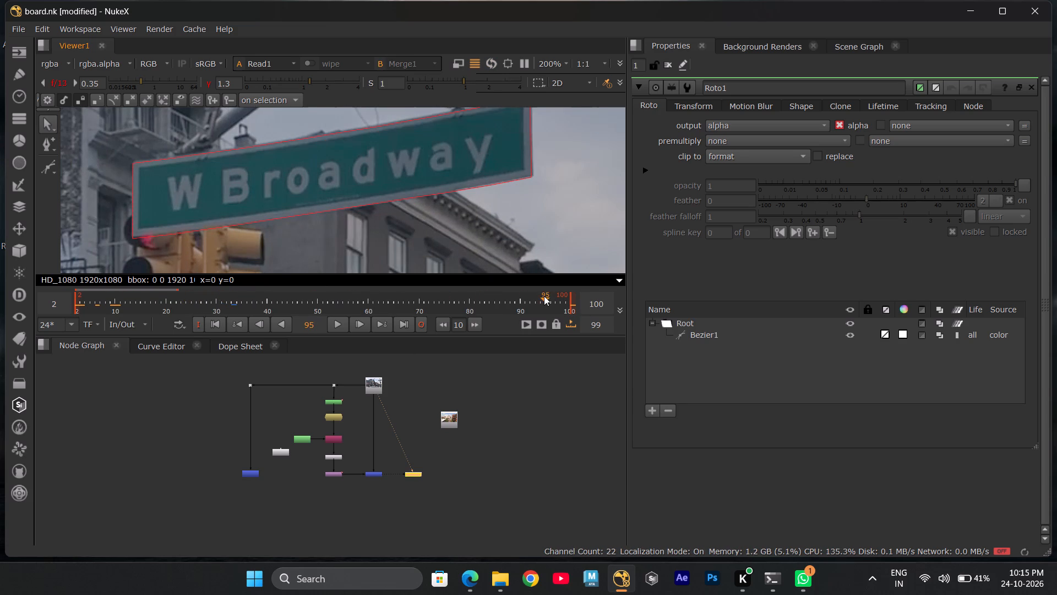
pyautogui.moveTo(544, 296); pyautogui.dragTo(76, 296)
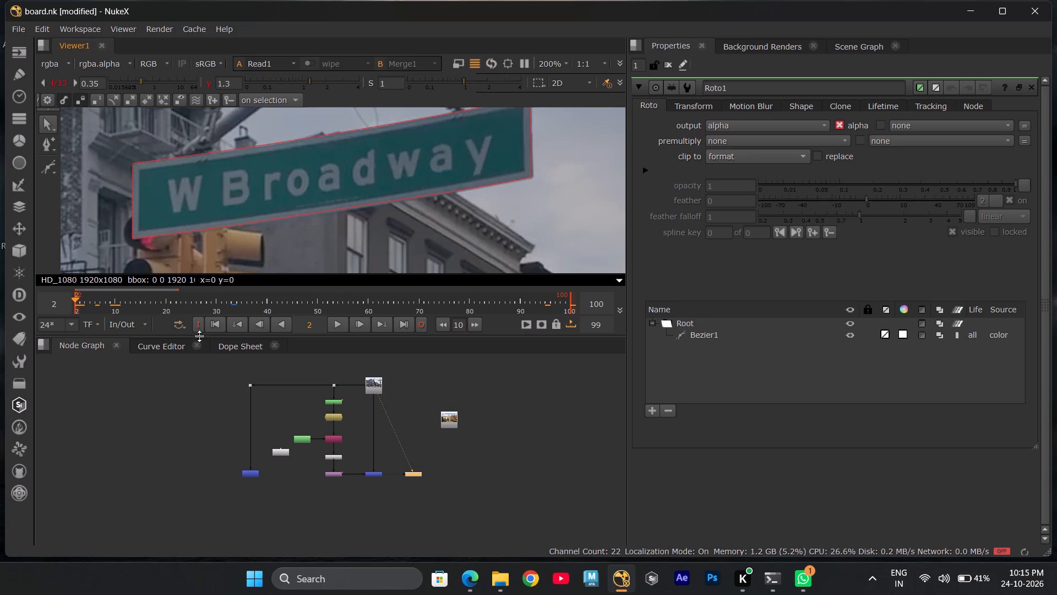
pyautogui.click(134, 324)
pyautogui.click(134, 324)
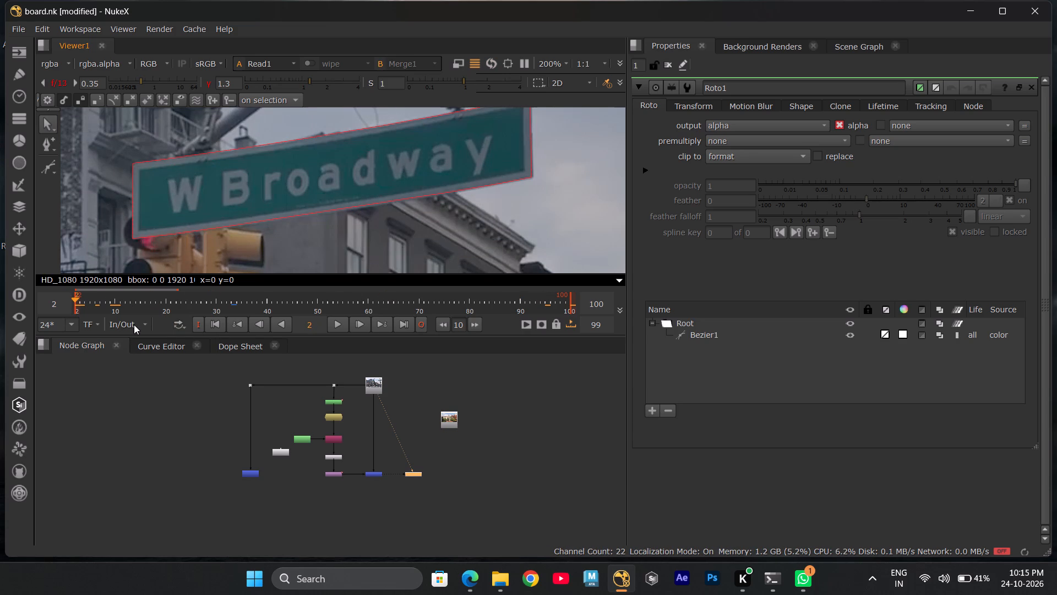
pyautogui.doubleClick(472, 59)
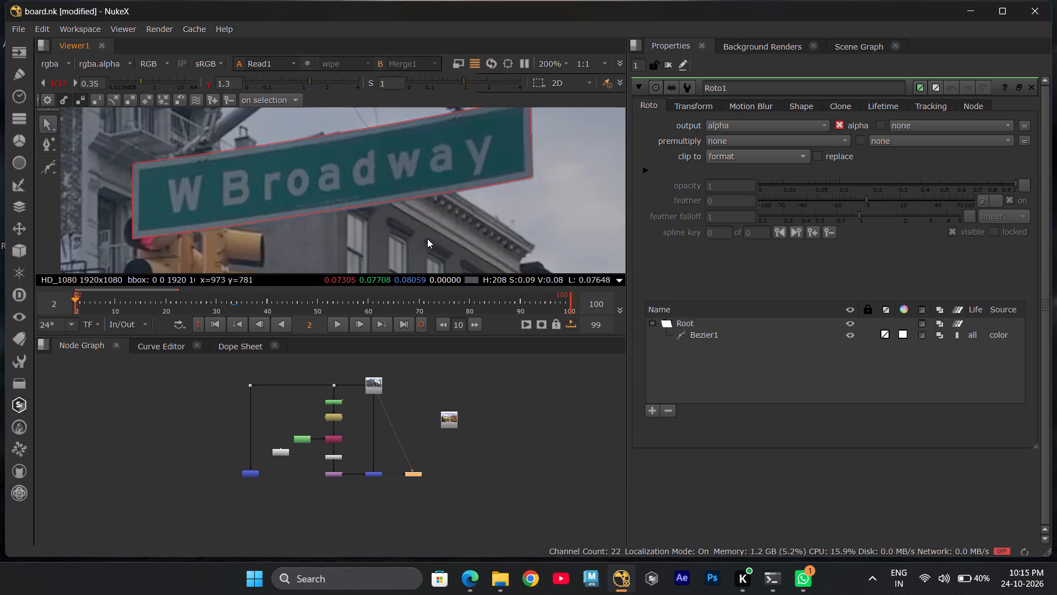
# Play the trimmed range twice to watch the W Broadway sign's movement, returning to the start of the range after each pass.
pyautogui.click(333, 321)
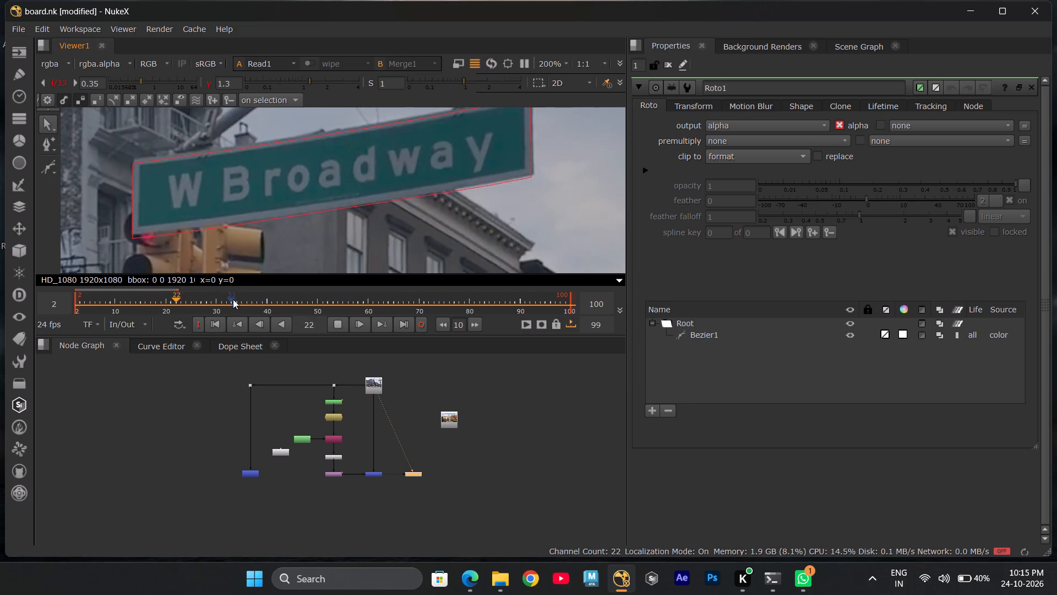
pyautogui.moveTo(234, 301); pyautogui.dragTo(80, 306)
pyautogui.click(335, 322)
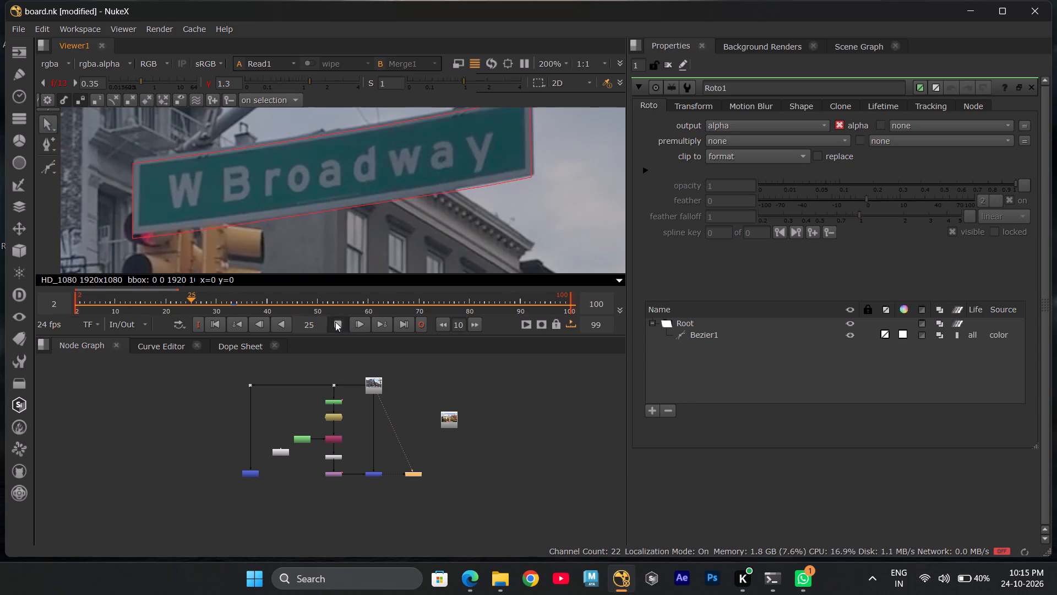
pyautogui.moveTo(193, 297); pyautogui.dragTo(81, 299)
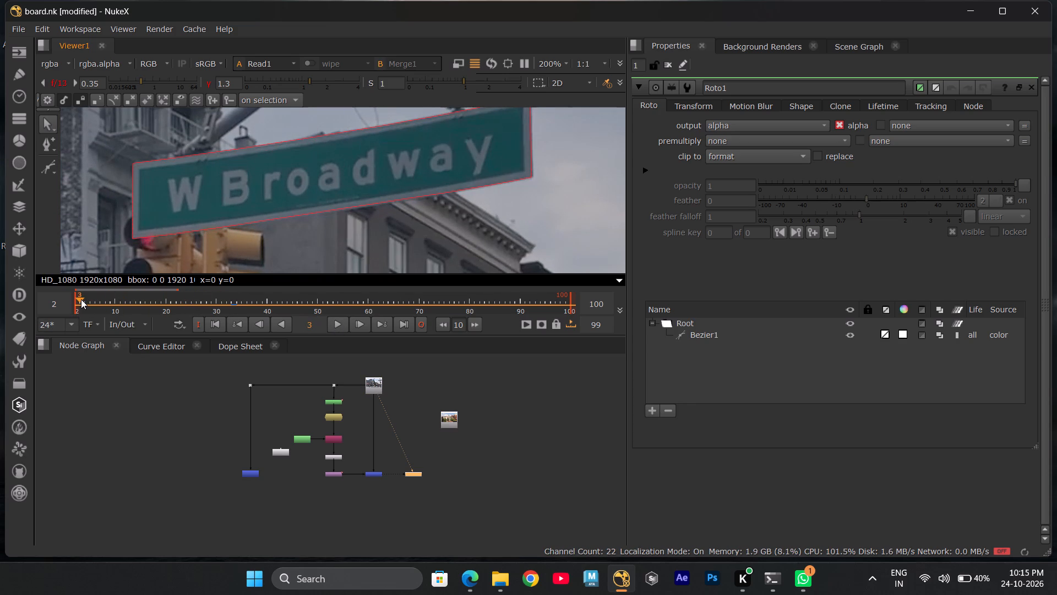
# Go to frame 2 and compare Merge1 with Read1 close up at the W Broadway sign by alternating between viewer inputs 1 and 2.
pyautogui.moveTo(81, 299); pyautogui.dragTo(77, 299)
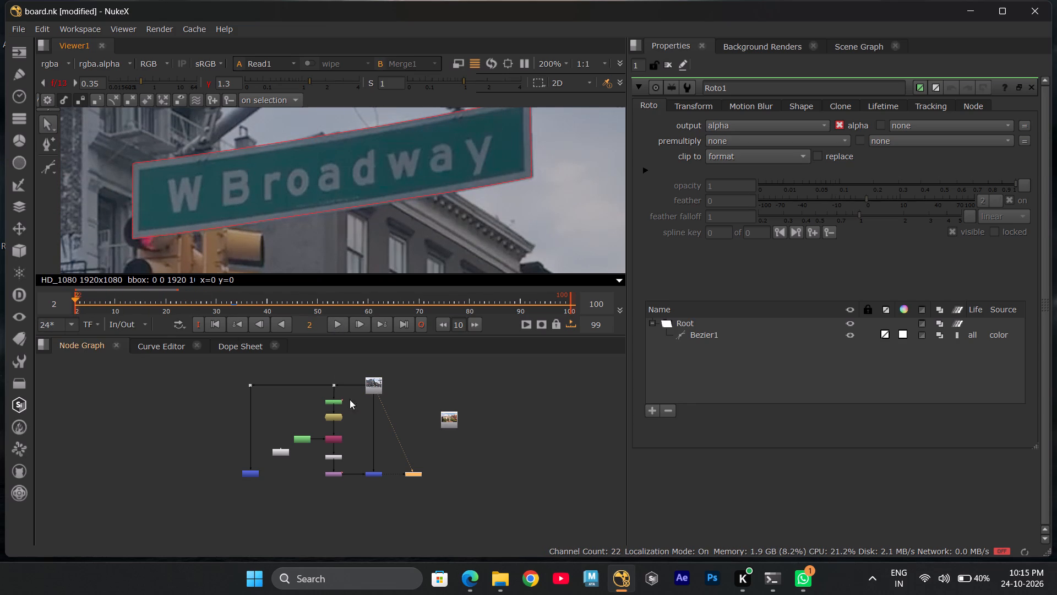
pyautogui.click(410, 469)
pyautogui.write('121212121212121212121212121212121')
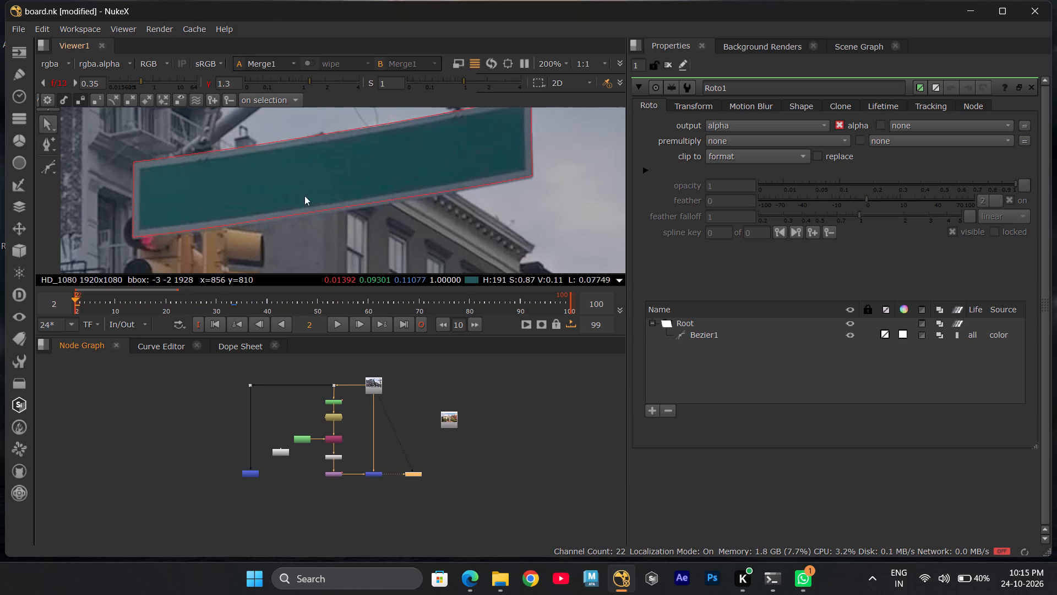
pyautogui.scroll(4, 333, 176)
pyautogui.moveTo(291, 184); pyautogui.dragTo(499, 182, button='middle')
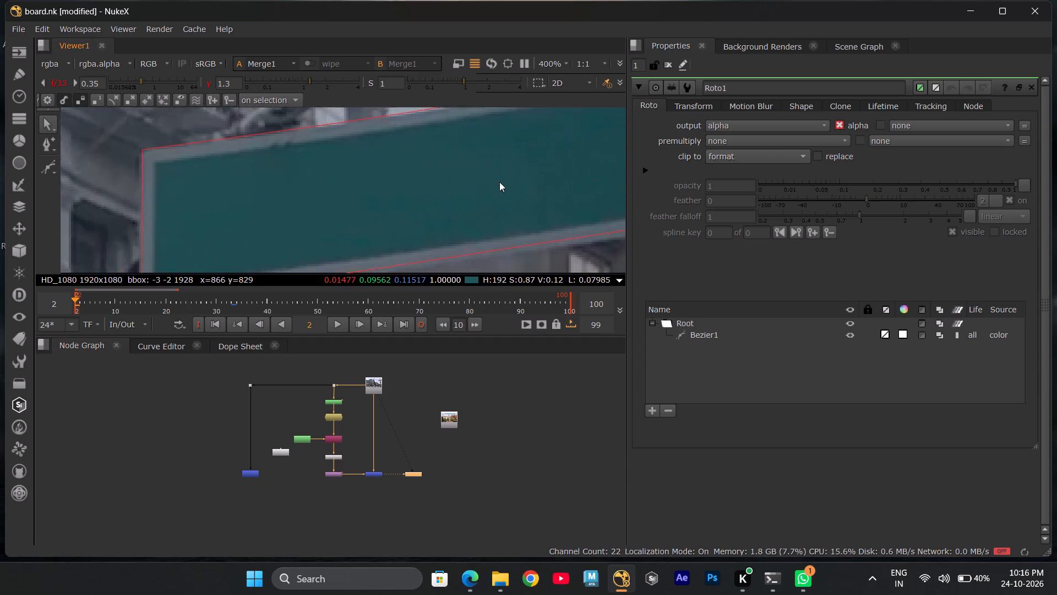
pyautogui.moveTo(499, 182); pyautogui.dragTo(500, 177, button='middle')
pyautogui.scroll(-2, 418, 197)
pyautogui.moveTo(468, 194); pyautogui.dragTo(302, 216, button='middle')
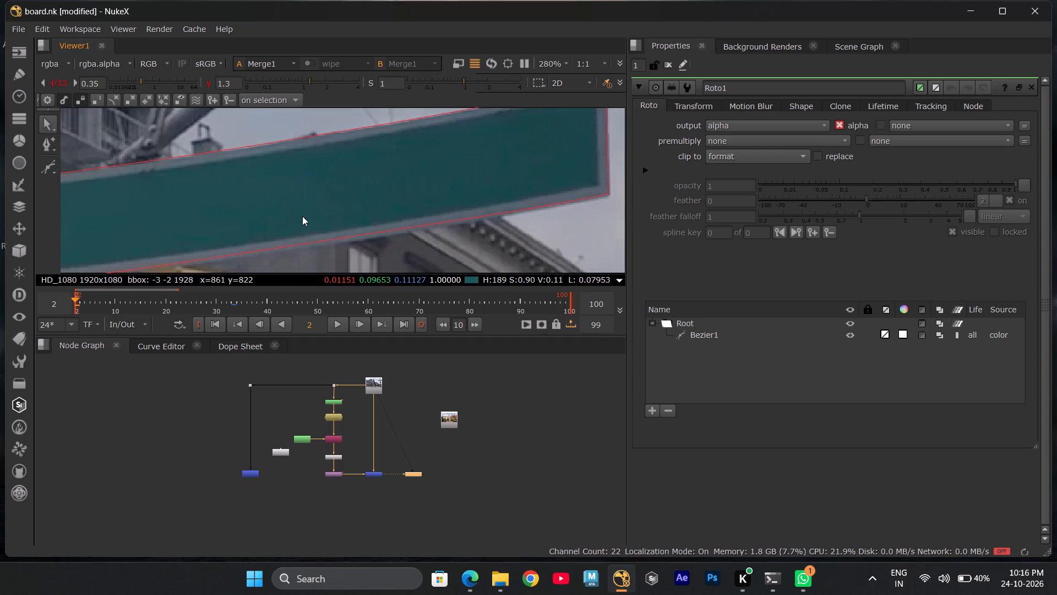
pyautogui.moveTo(302, 216); pyautogui.dragTo(317, 213, button='middle')
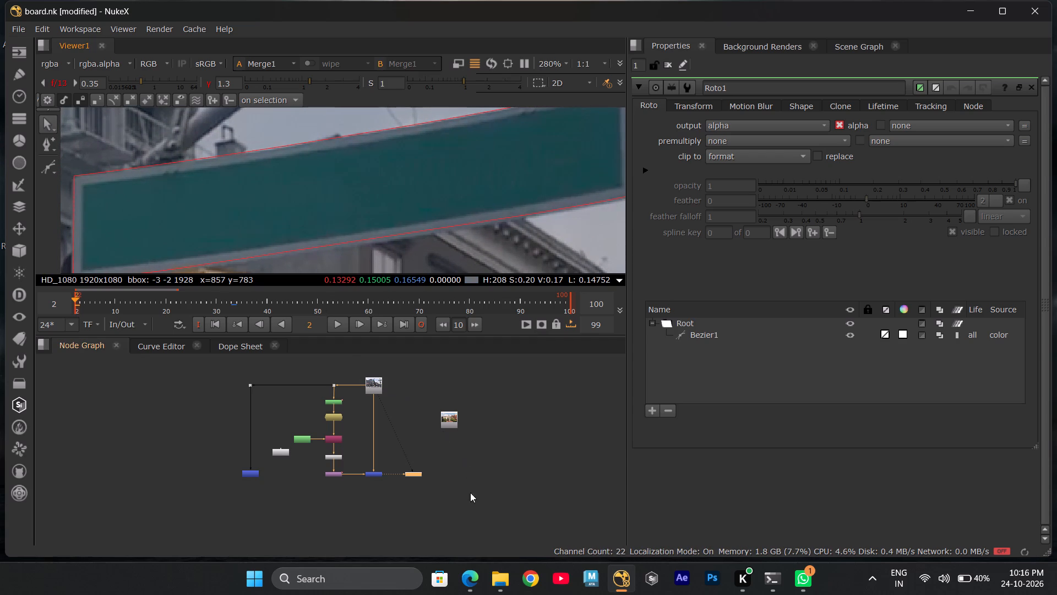
pyautogui.click(416, 473)
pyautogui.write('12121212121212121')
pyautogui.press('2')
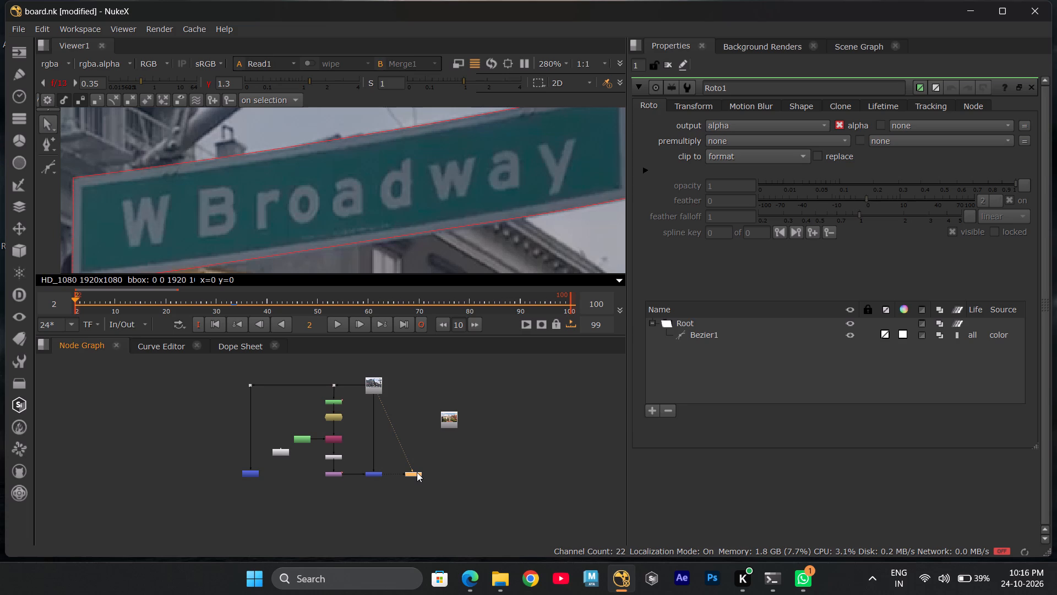
# Disable the green paint node at the top of the sign patch branch.
pyautogui.click(337, 401)
pyautogui.press('d')
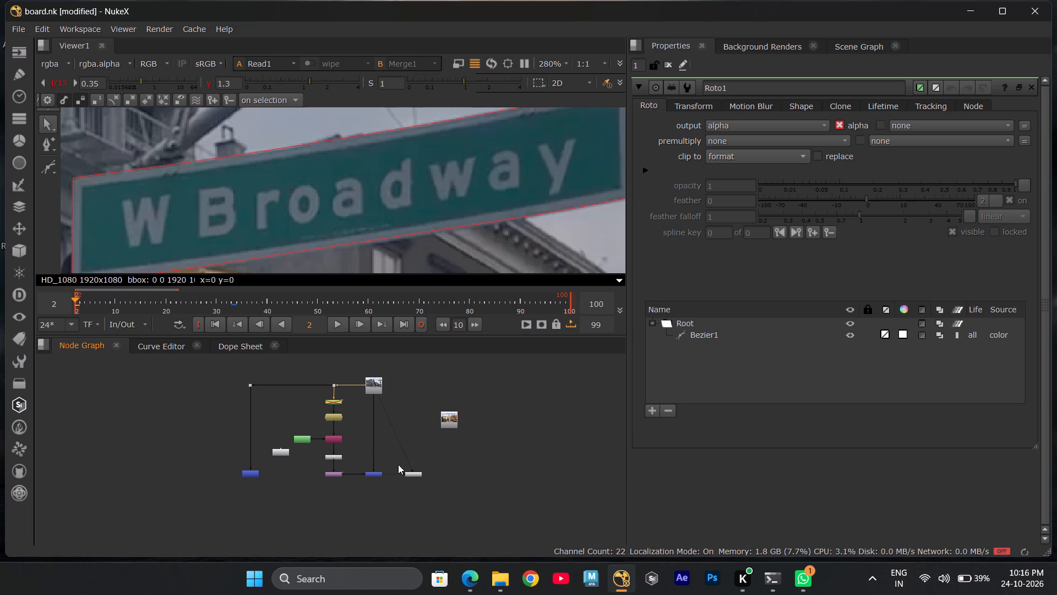
# Compare Merge1 with the Read1 footage at the sign lettering with the paint node disabled.
pyautogui.click(408, 473)
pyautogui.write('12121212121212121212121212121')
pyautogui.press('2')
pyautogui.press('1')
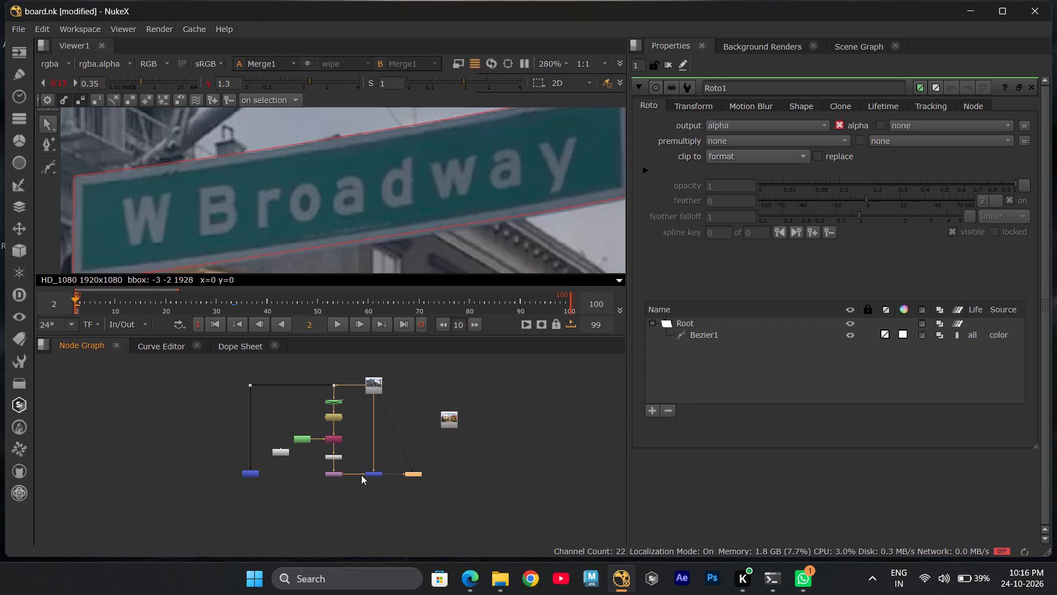
# Open the properties of the Transform1 node at the end of the patch branch.
pyautogui.doubleClick(335, 471)
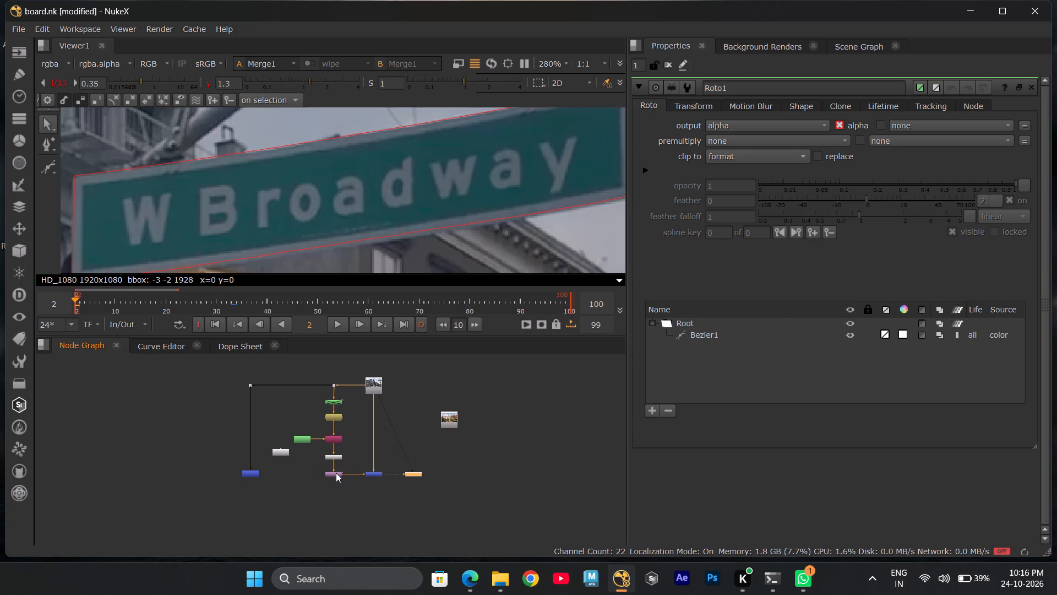
pyautogui.doubleClick(336, 473)
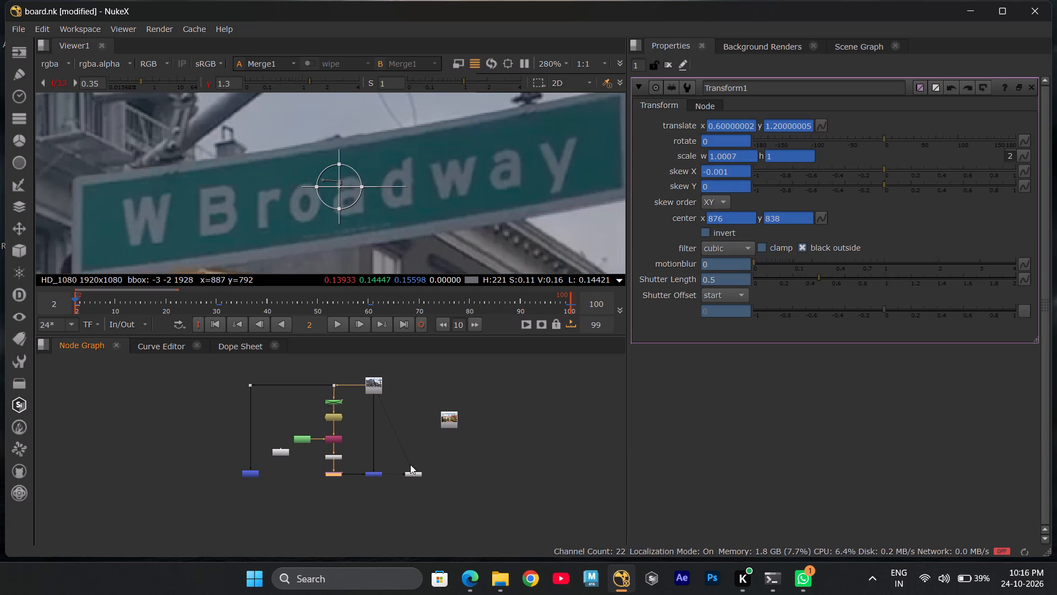
# Alternate between viewer inputs 1 and 2 to check how the transformed sign lines up with the Read1 footage.
pyautogui.click(416, 475)
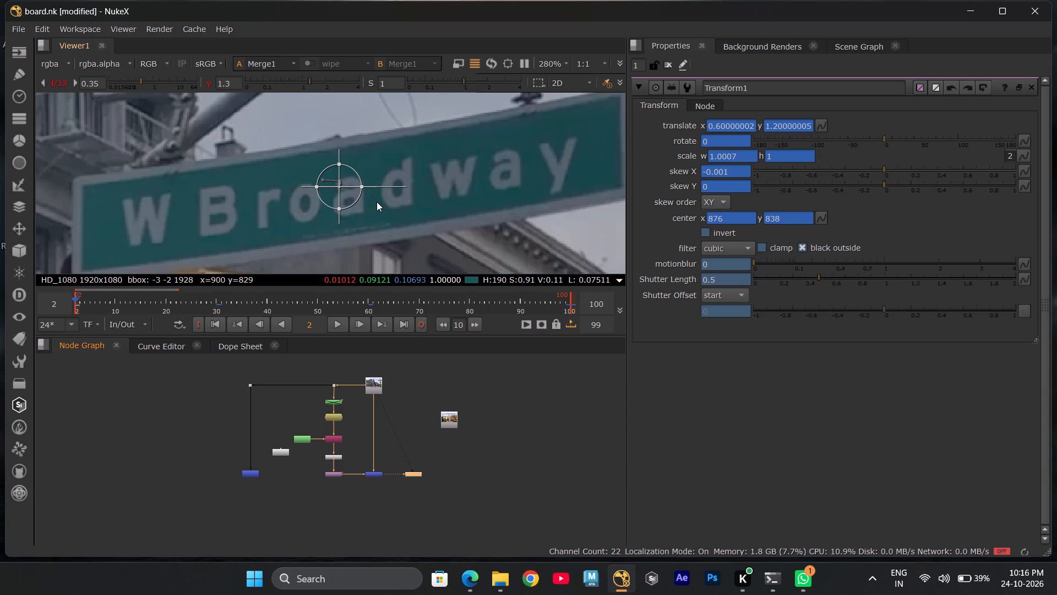
pyautogui.press('2')
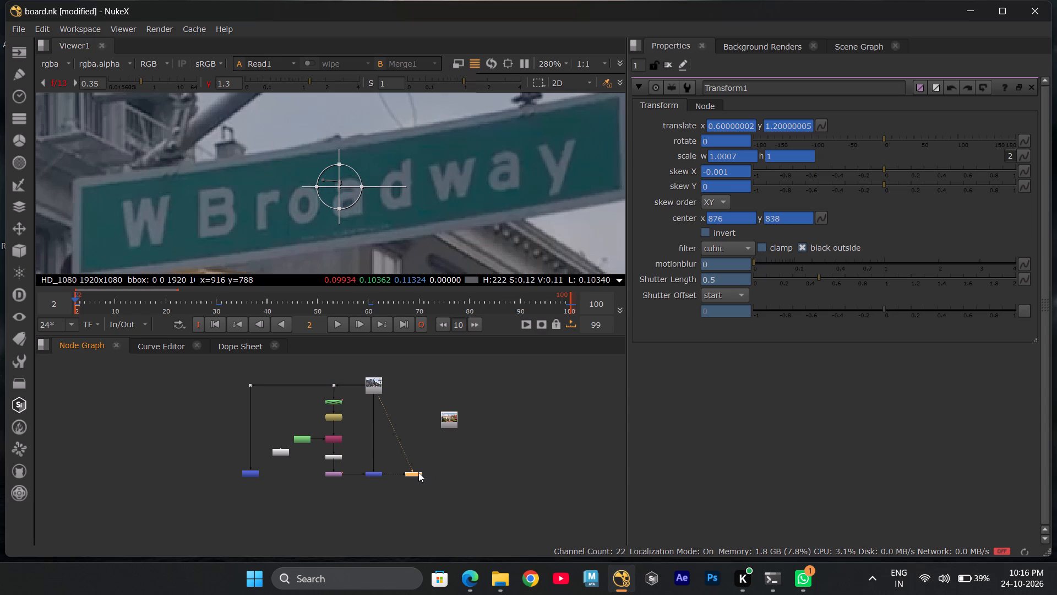
pyautogui.press('1')
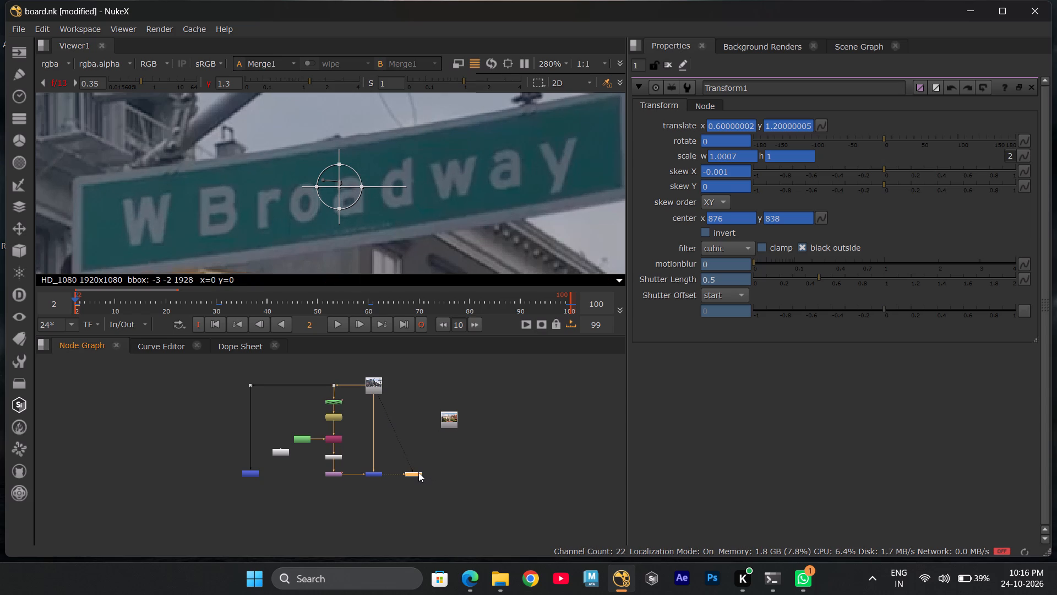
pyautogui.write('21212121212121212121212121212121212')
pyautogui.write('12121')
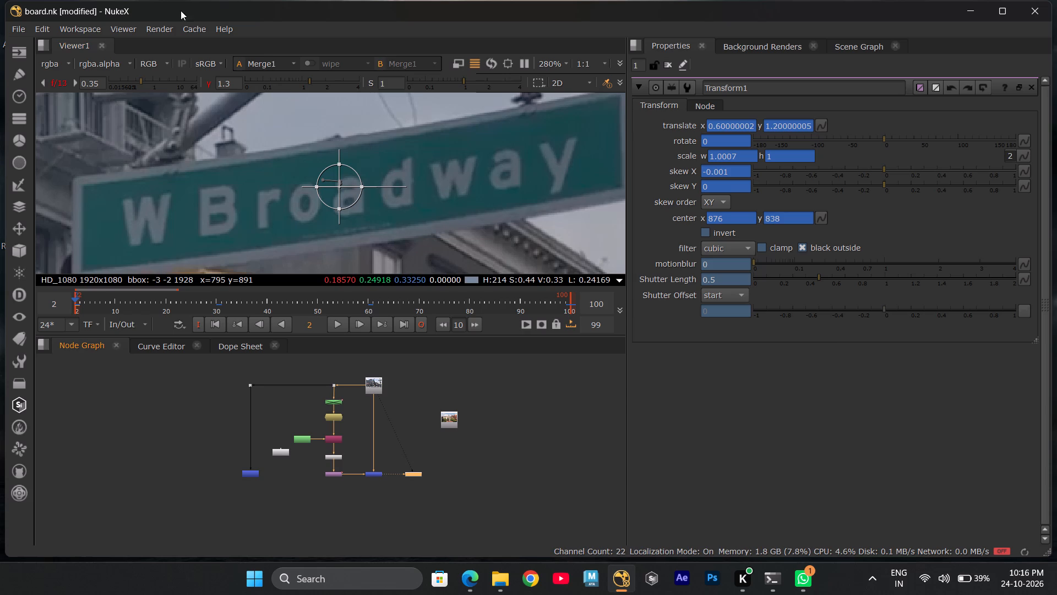
# Set the viewer gain to 1 and the viewer gamma to 1.
pyautogui.moveTo(140, 77); pyautogui.dragTo(153, 86)
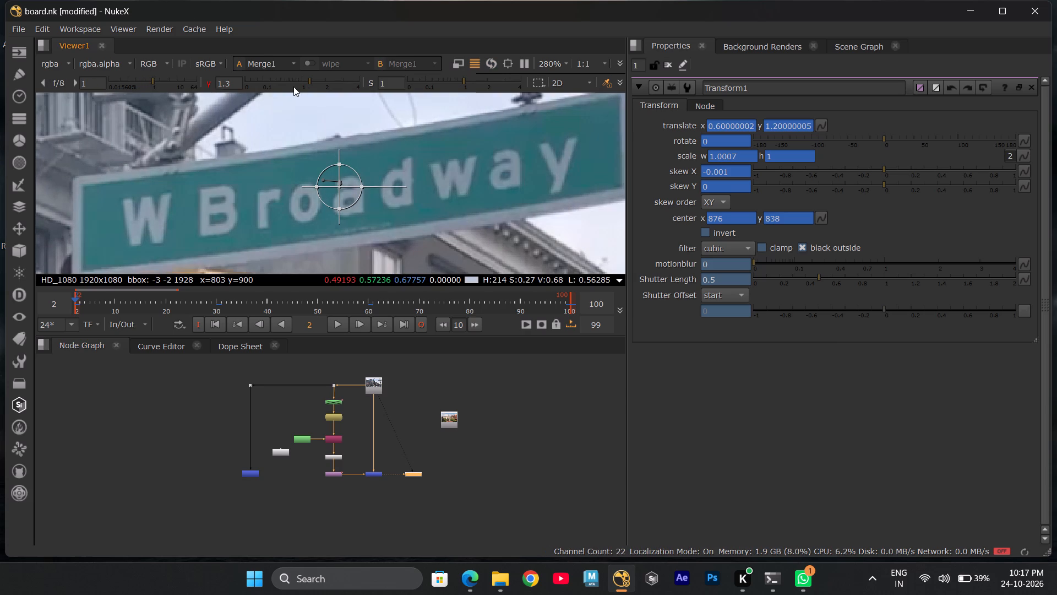
pyautogui.moveTo(309, 84); pyautogui.dragTo(304, 83)
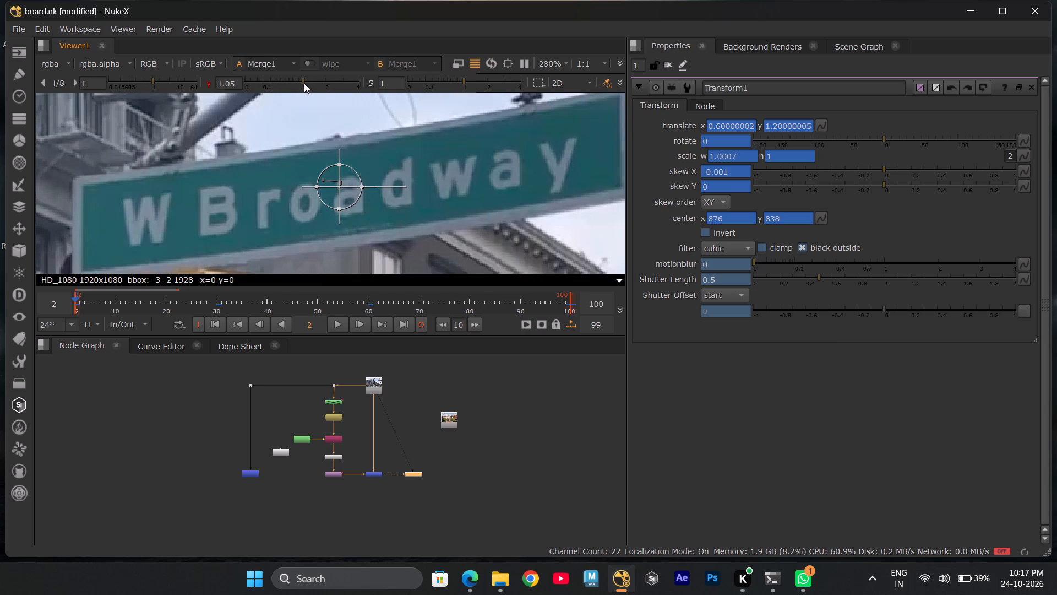
pyautogui.moveTo(304, 83); pyautogui.dragTo(303, 83)
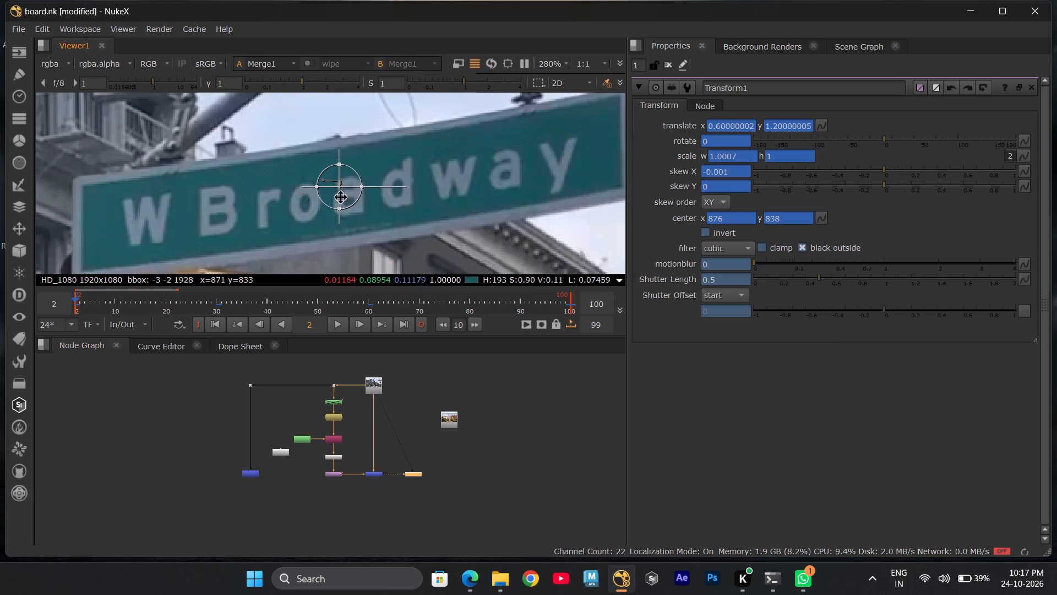
# Compare Merge1 with Read1 at the W Broadway sign at the neutral viewer exposure.
pyautogui.click(416, 475)
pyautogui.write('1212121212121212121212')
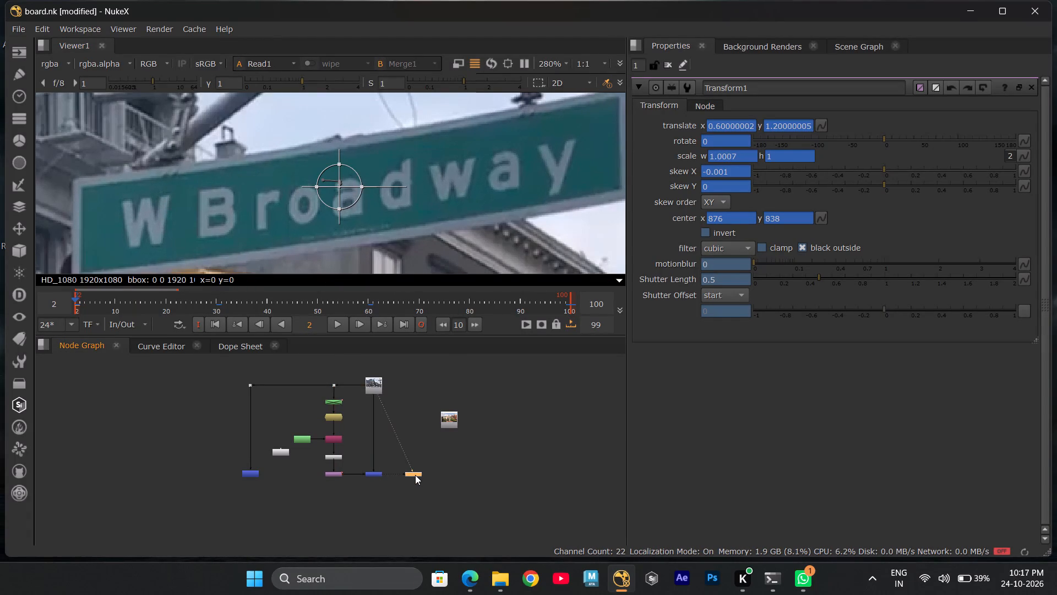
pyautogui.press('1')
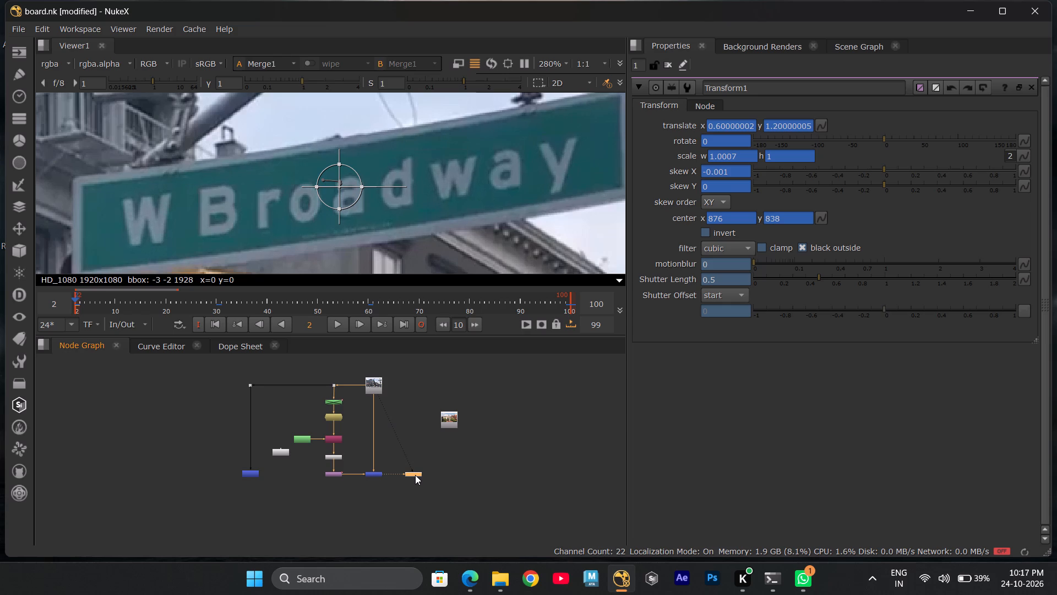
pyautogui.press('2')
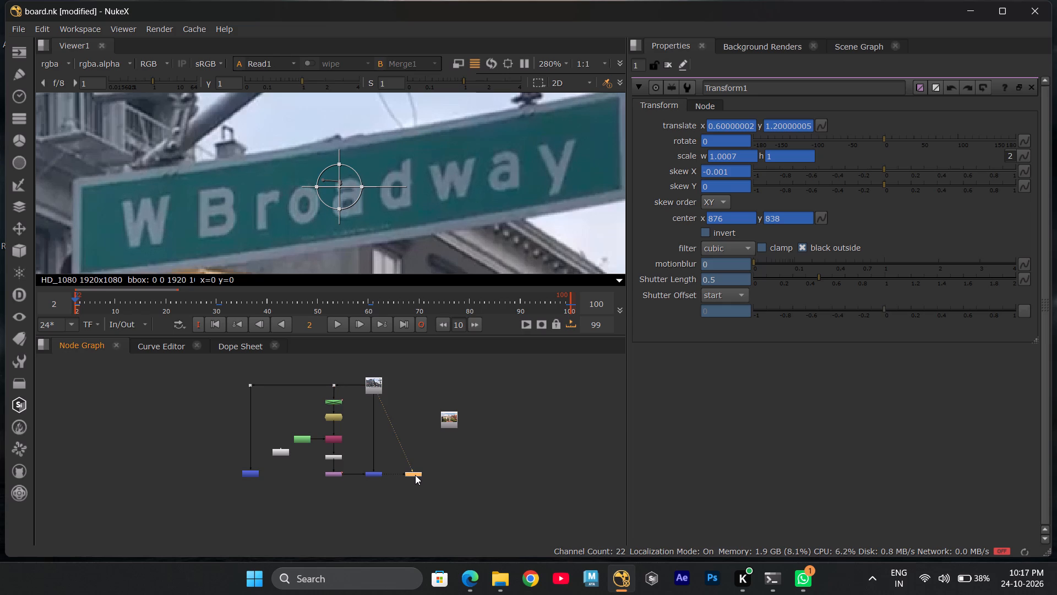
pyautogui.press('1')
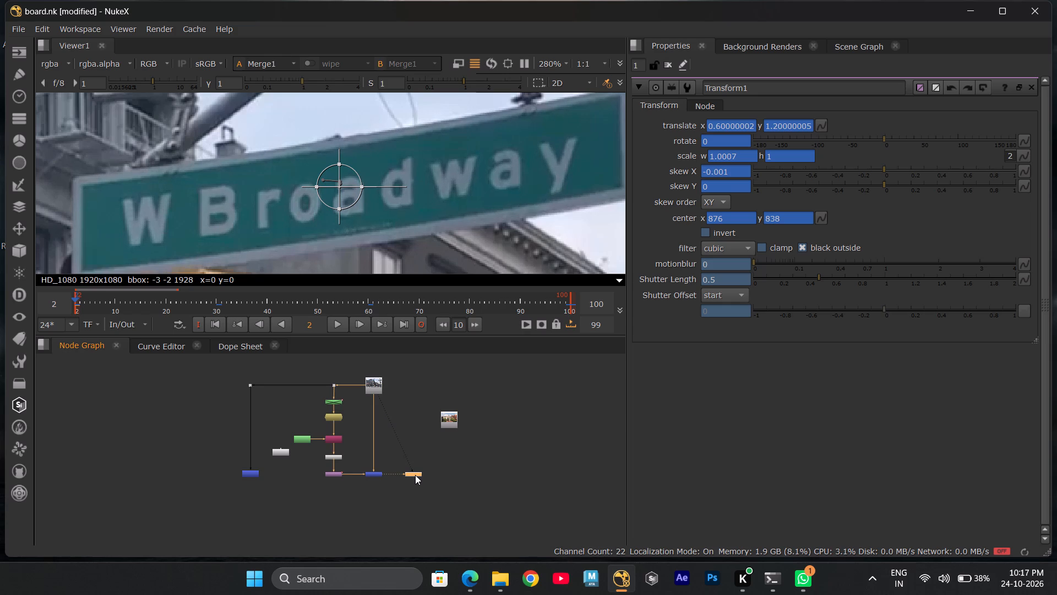
# Nudge the sign patch with the Transform1 handle to a translate of about x 0.2, y -0.2.
pyautogui.moveTo(372, 168); pyautogui.dragTo(389, 111, button='middle')
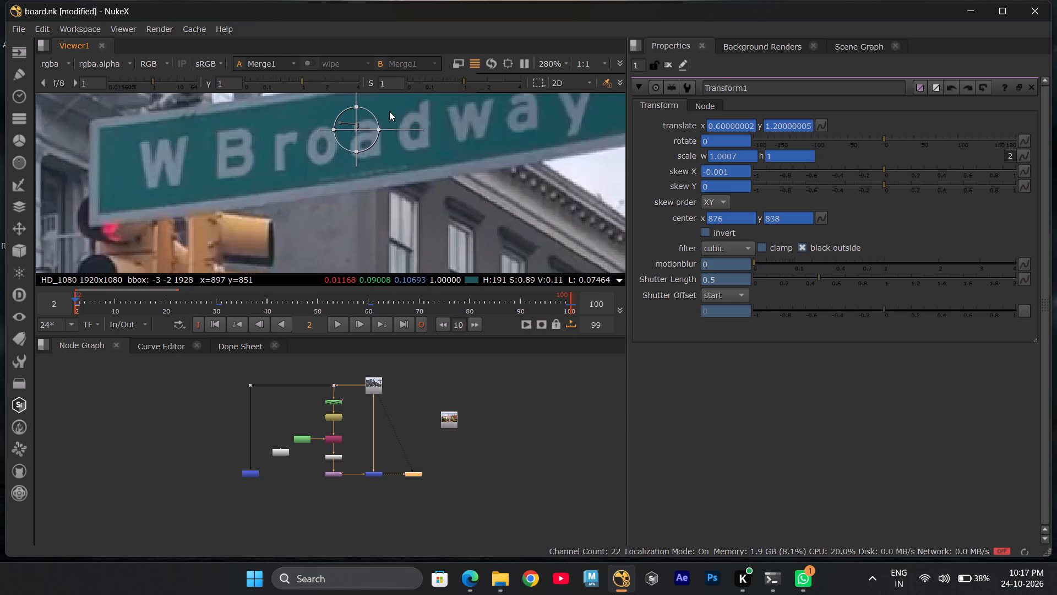
pyautogui.moveTo(389, 111); pyautogui.dragTo(390, 111, button='middle')
pyautogui.click(362, 132)
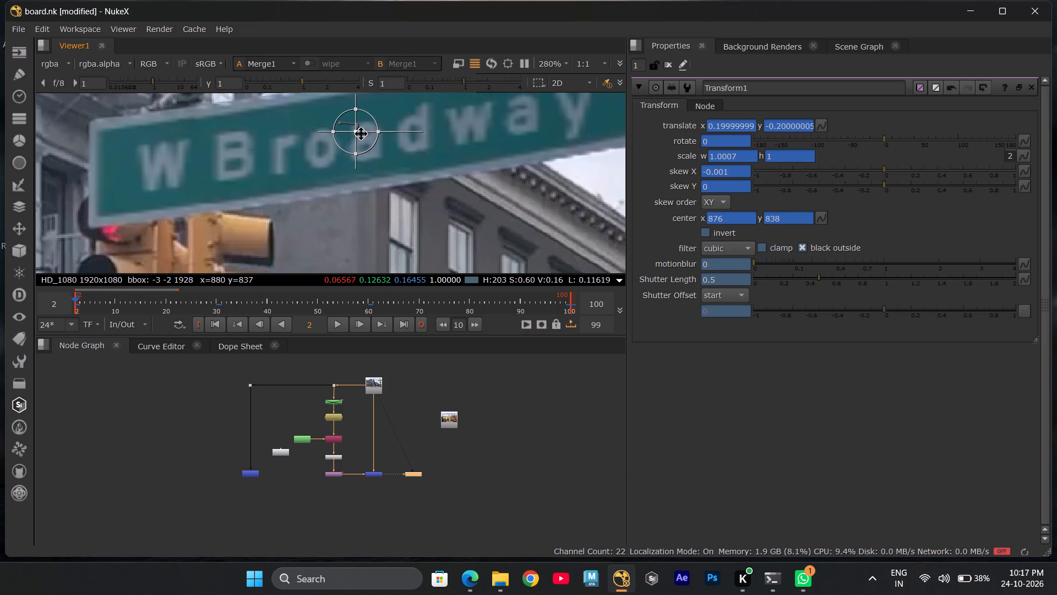
# Compare the repositioned patch in Merge1 with Read1 across the whole W Broadway sign.
pyautogui.click(409, 473)
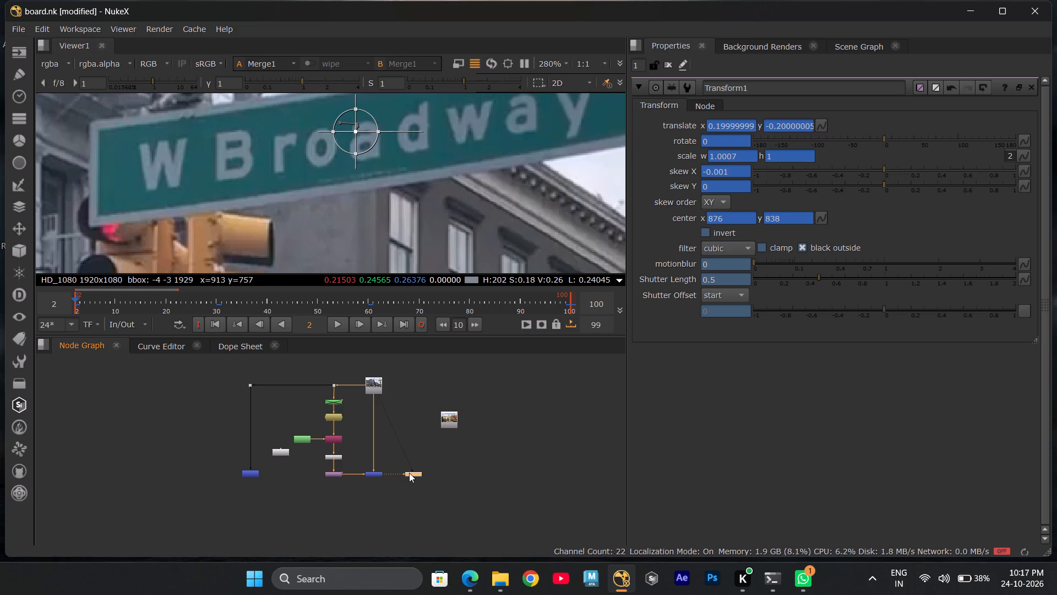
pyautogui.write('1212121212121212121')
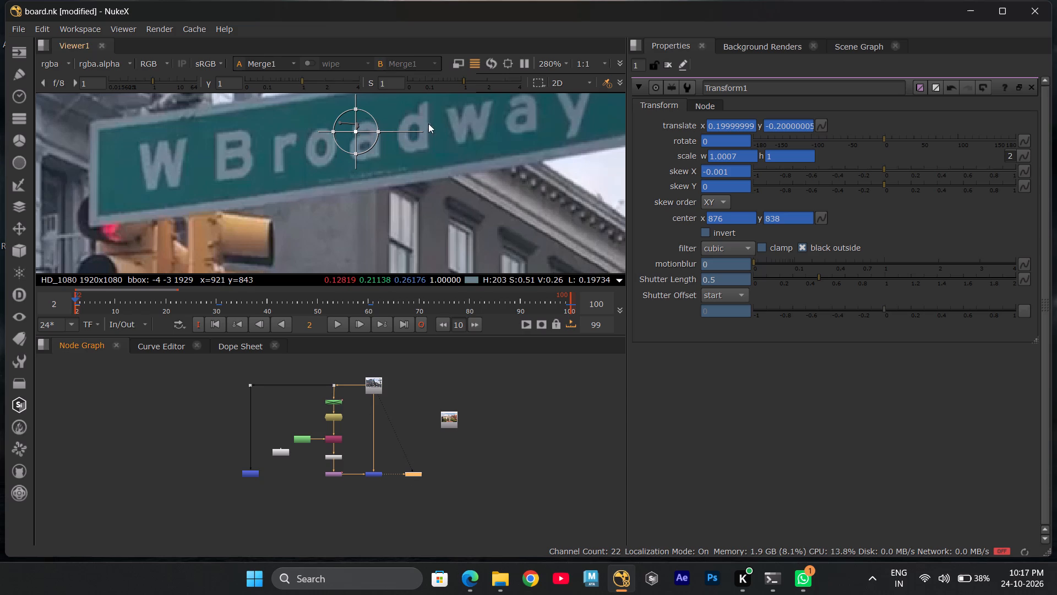
pyautogui.moveTo(451, 131); pyautogui.dragTo(416, 169, button='middle')
pyautogui.scroll(1, 416, 169)
pyautogui.scroll(-2, 416, 169)
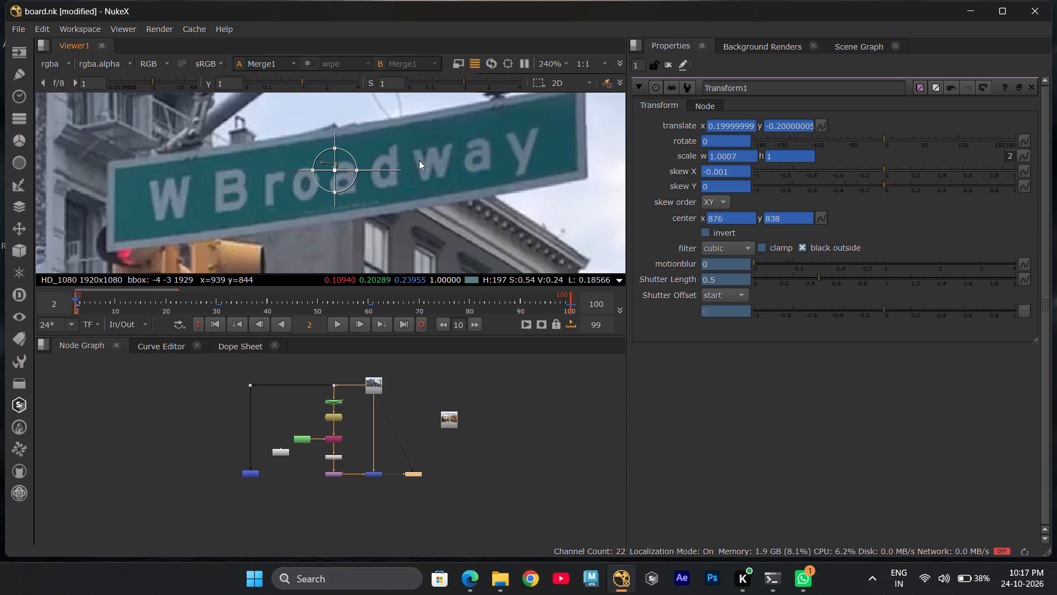
pyautogui.moveTo(419, 160); pyautogui.dragTo(414, 177, button='middle')
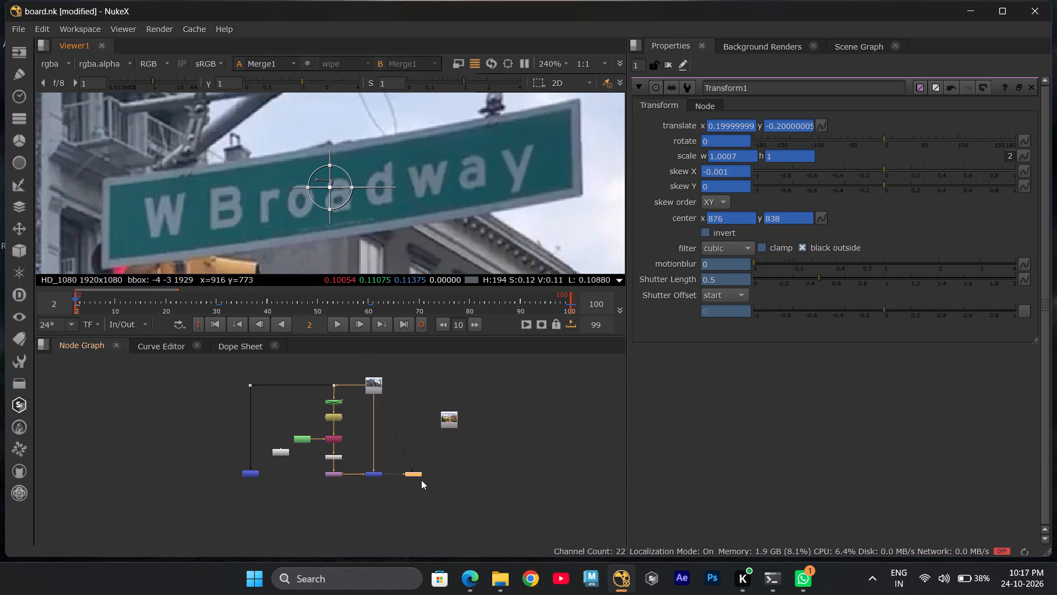
pyautogui.click(415, 472)
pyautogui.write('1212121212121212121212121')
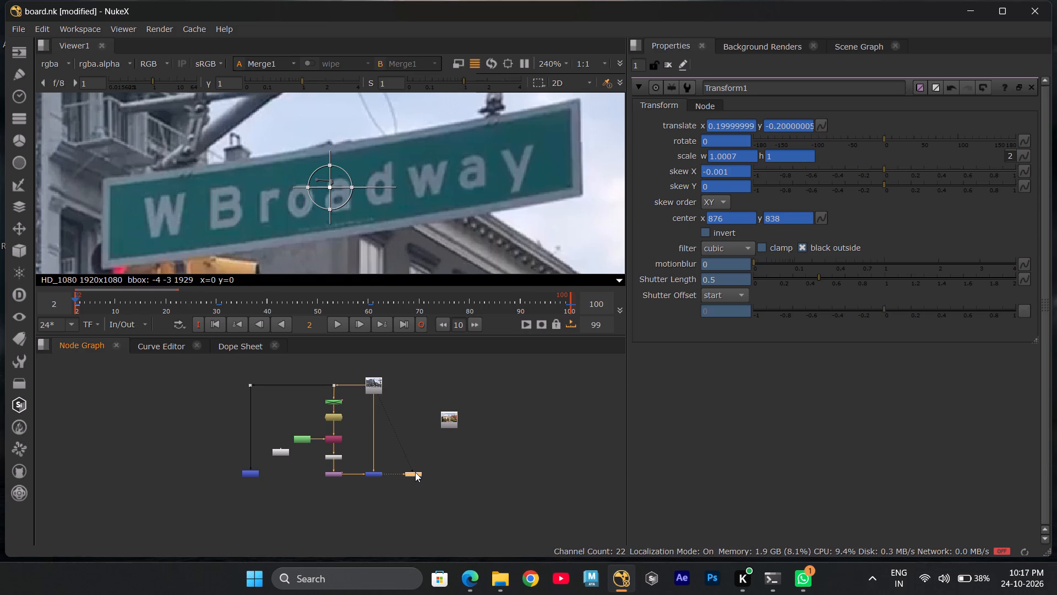
# Compare Merge1 with Read1 close up at the small print and lower edge of the sign, below the "Broadw" lettering.
pyautogui.moveTo(333, 212); pyautogui.dragTo(328, 235, button='middle')
pyautogui.scroll(5, 333, 212)
pyautogui.moveTo(364, 244); pyautogui.dragTo(362, 177, button='middle')
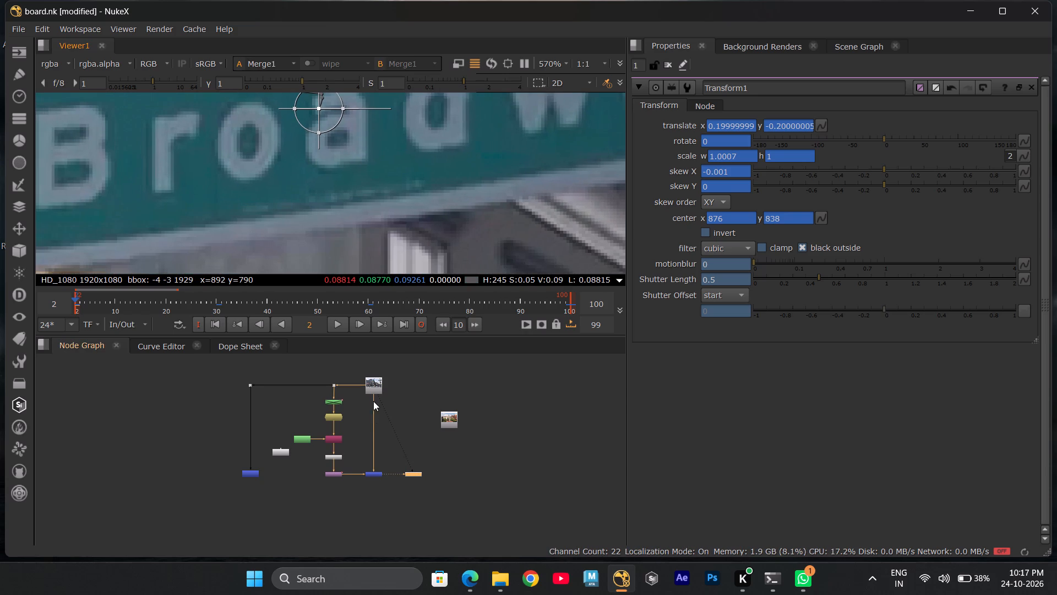
pyautogui.click(408, 472)
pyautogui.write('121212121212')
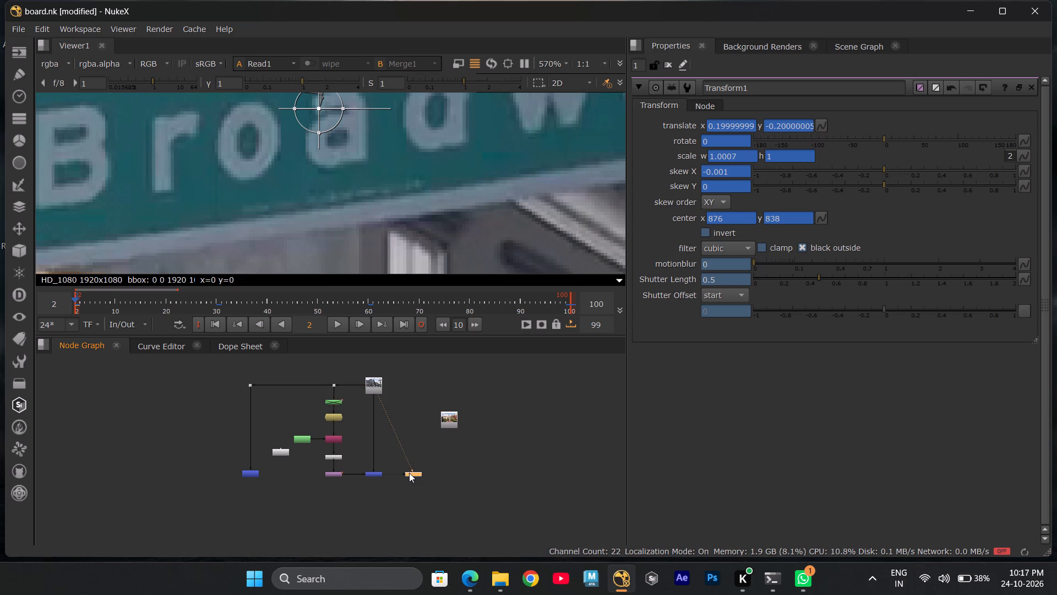
# Compare Merge1 with Read1 close up at the "dway" end of the W Broadway sign.
pyautogui.scroll(-2, 388, 358)
pyautogui.scroll(-7, 373, 123)
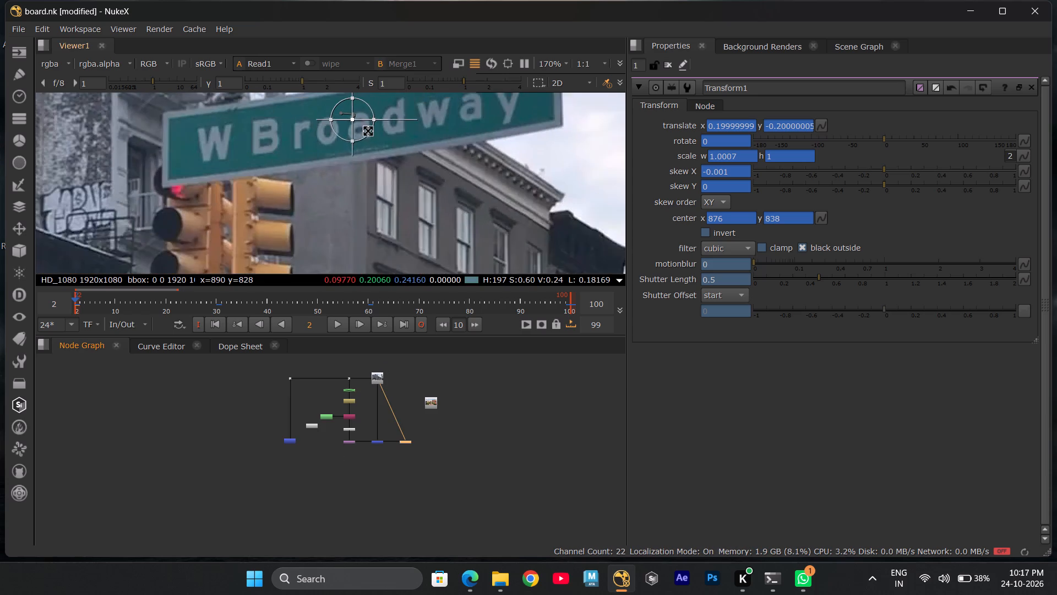
pyautogui.moveTo(369, 140); pyautogui.dragTo(304, 213, button='middle')
pyautogui.scroll(4, 521, 163)
pyautogui.scroll(1, 428, 157)
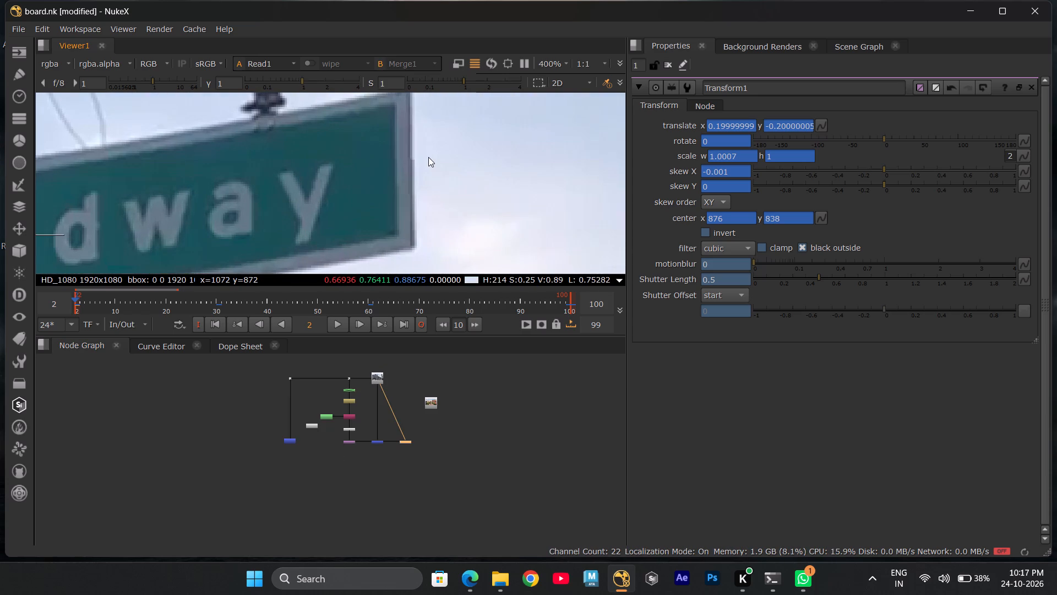
pyautogui.moveTo(428, 156); pyautogui.dragTo(433, 169, button='middle')
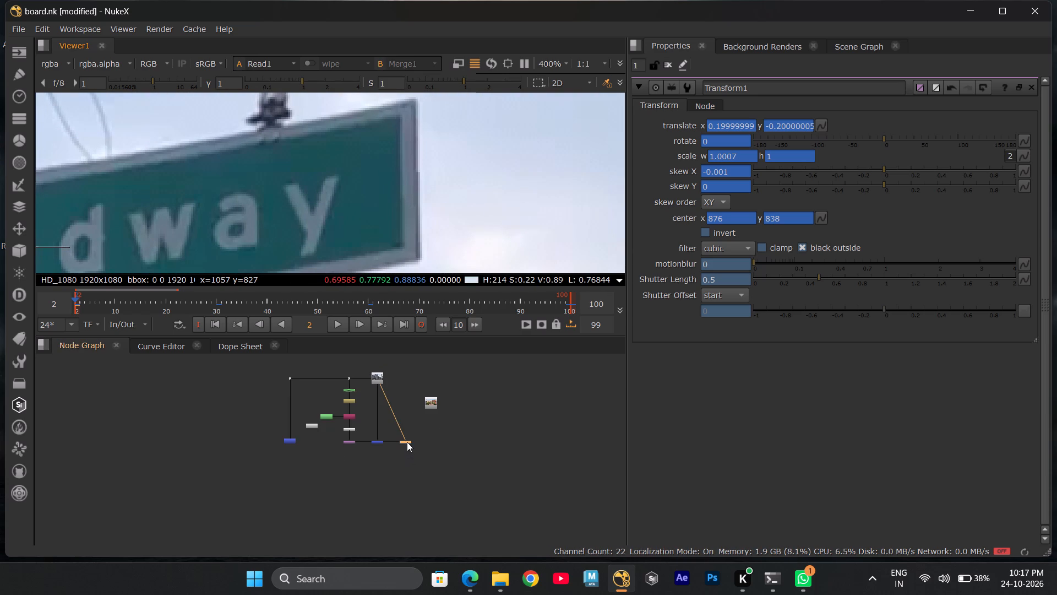
pyautogui.click(407, 442)
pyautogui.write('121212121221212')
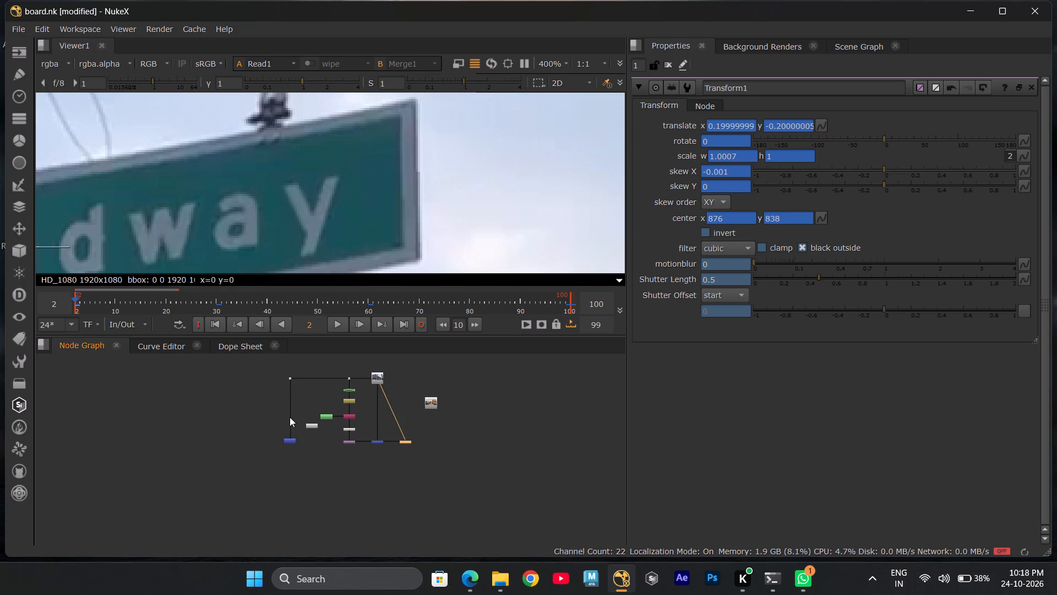
# Undo the last Transform1 translate nudge of the sign patch.
pyautogui.scroll(-8, 356, 151)
pyautogui.moveTo(297, 164); pyautogui.dragTo(347, 148, button='middle')
pyautogui.scroll(-2, 317, 171)
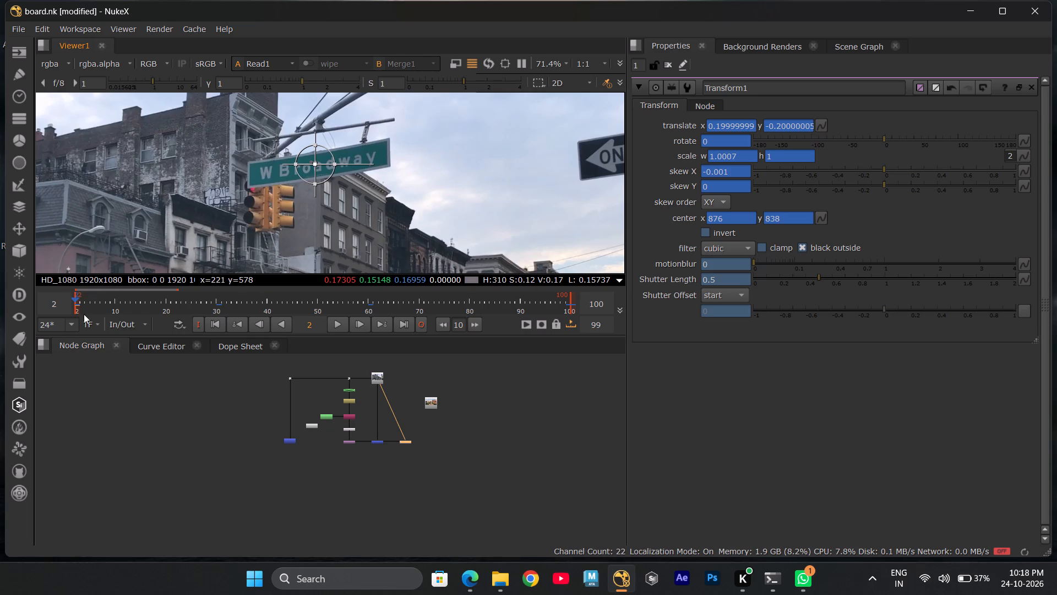
pyautogui.moveTo(76, 300); pyautogui.dragTo(88, 302)
pyautogui.hotkey('ctrl', 'z')
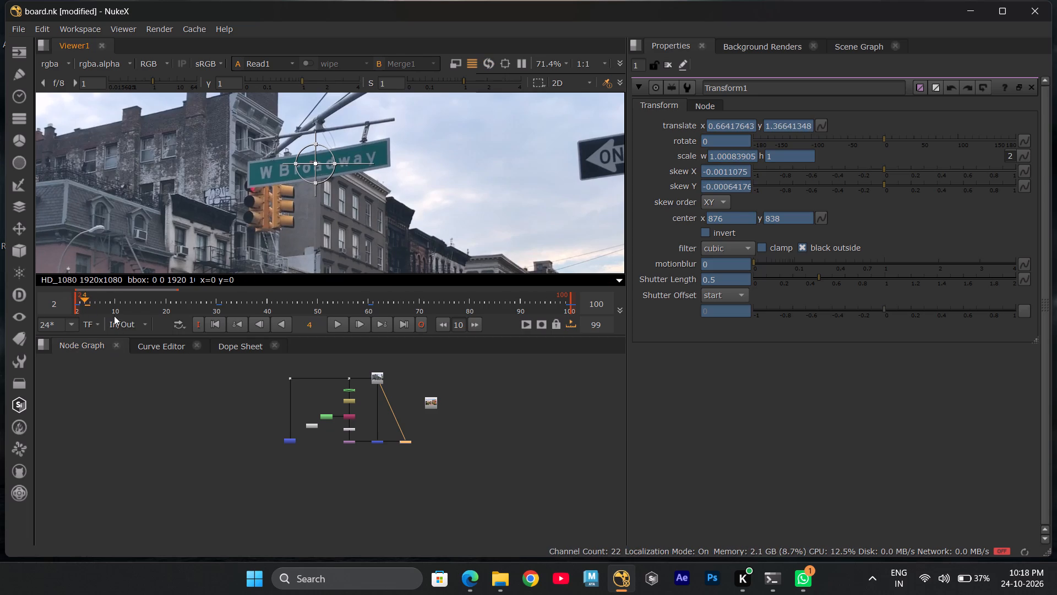
# Scrub through frames 2–5 to check the sign patch and return to frame 2.
pyautogui.moveTo(86, 300); pyautogui.dragTo(83, 300)
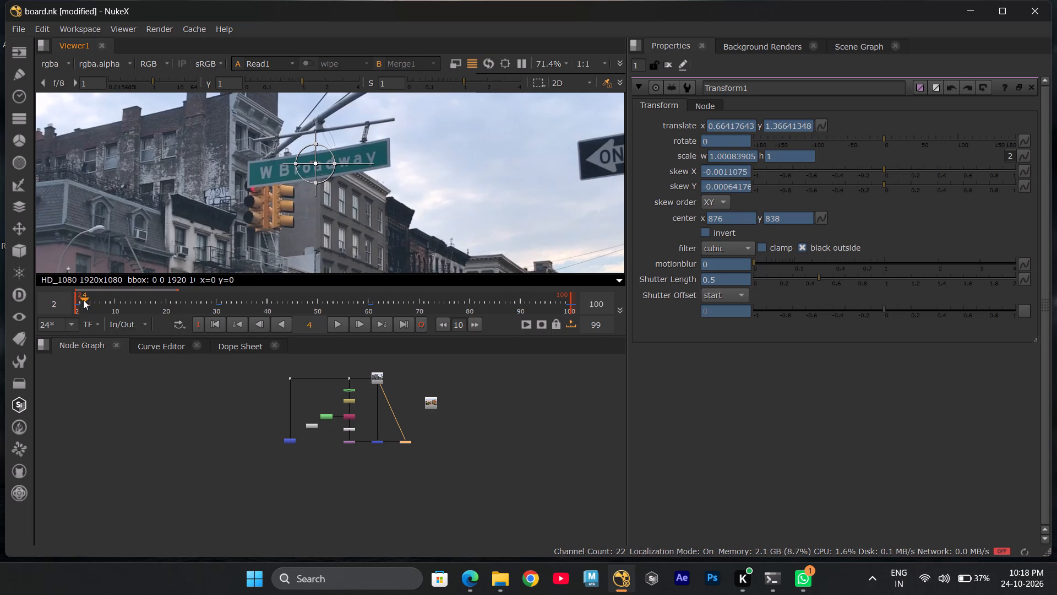
pyautogui.moveTo(83, 300); pyautogui.dragTo(77, 299)
pyautogui.click(75, 301)
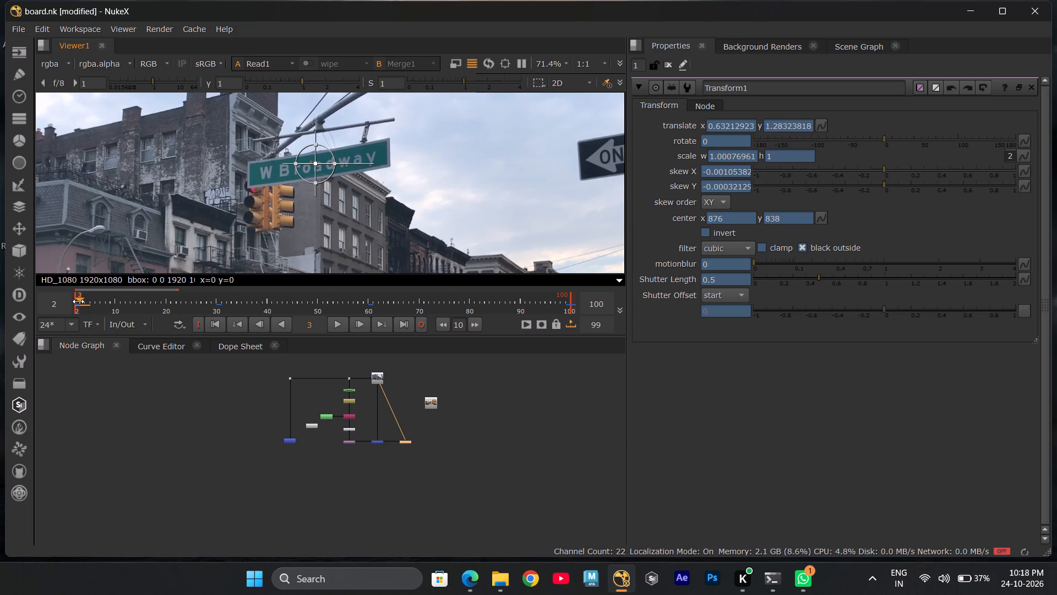
pyautogui.click(78, 301)
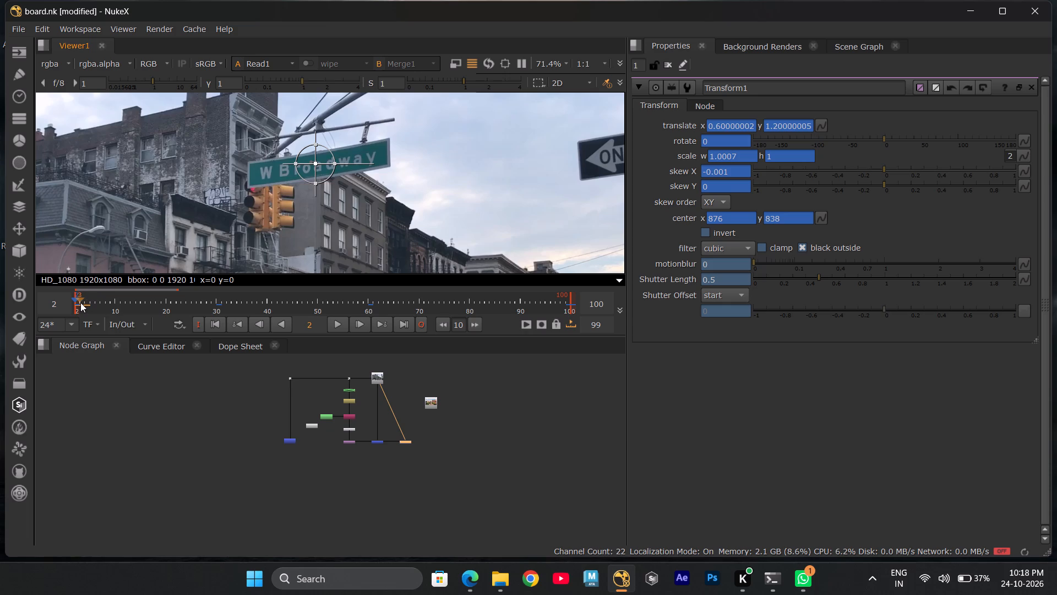
pyautogui.moveTo(77, 299); pyautogui.dragTo(88, 316)
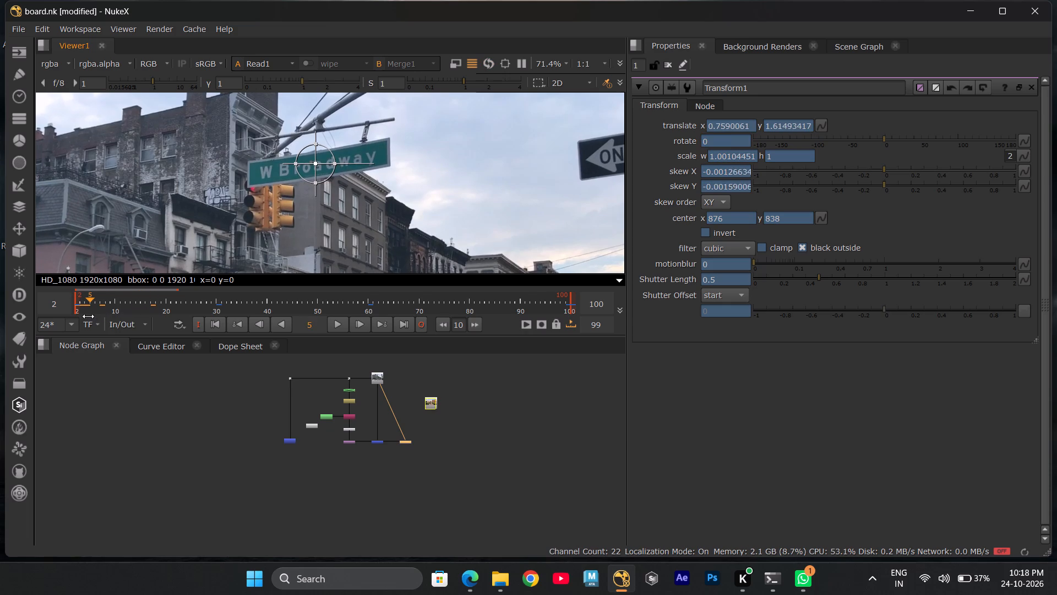
pyautogui.moveTo(88, 316); pyautogui.dragTo(79, 313)
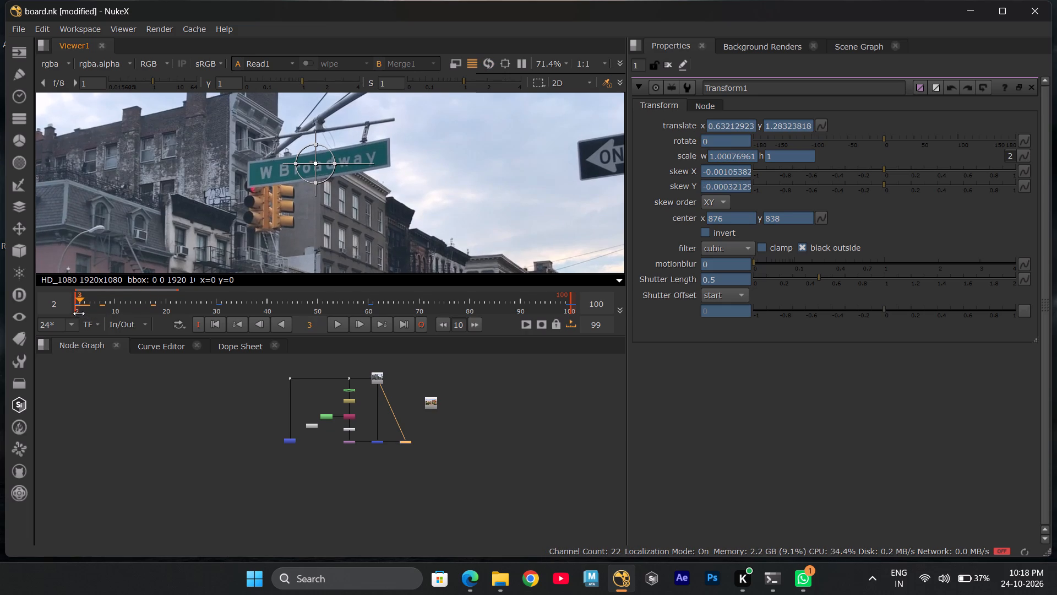
pyautogui.moveTo(79, 313); pyautogui.dragTo(77, 312)
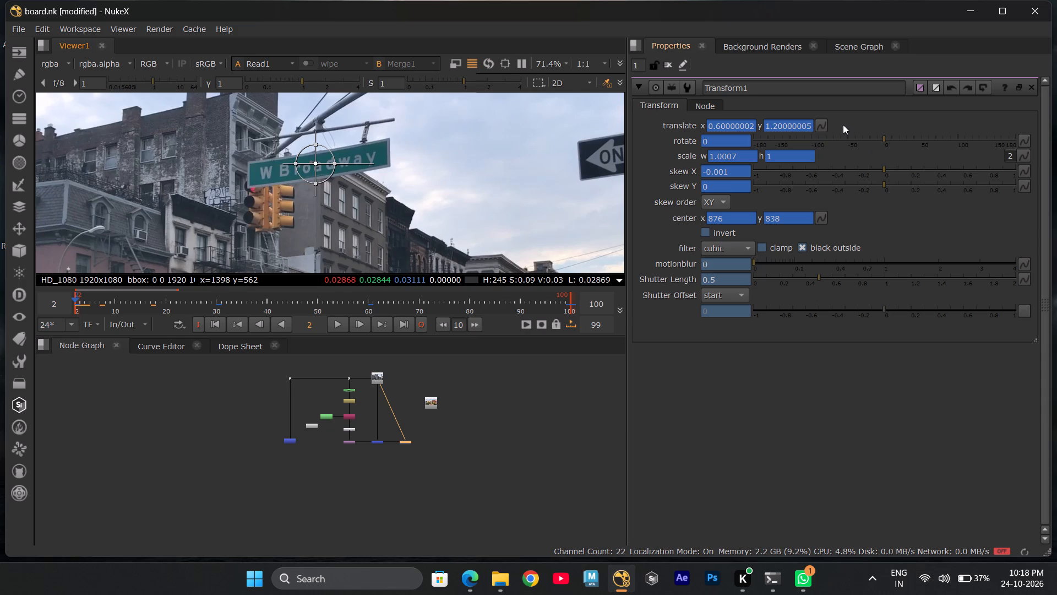
# Compare Merge1 with Read1 at frame 2 on the W Broadway sign, framing the whole sign closely.
pyautogui.click(400, 440)
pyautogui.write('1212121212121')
pyautogui.scroll(5, 314, 127)
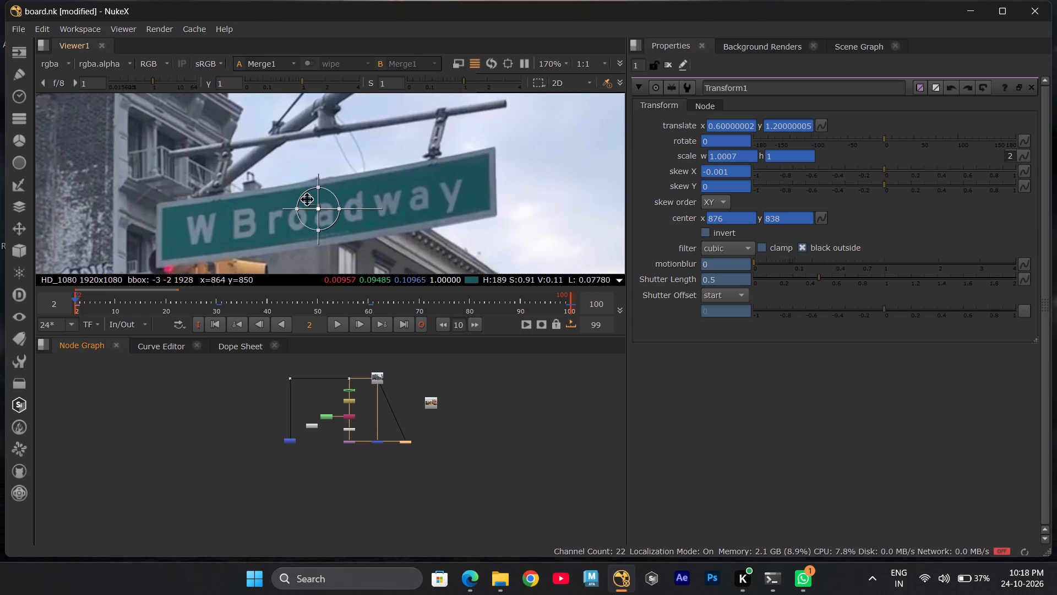
pyautogui.moveTo(307, 200); pyautogui.dragTo(301, 167, button='middle')
pyautogui.scroll(2, 310, 178)
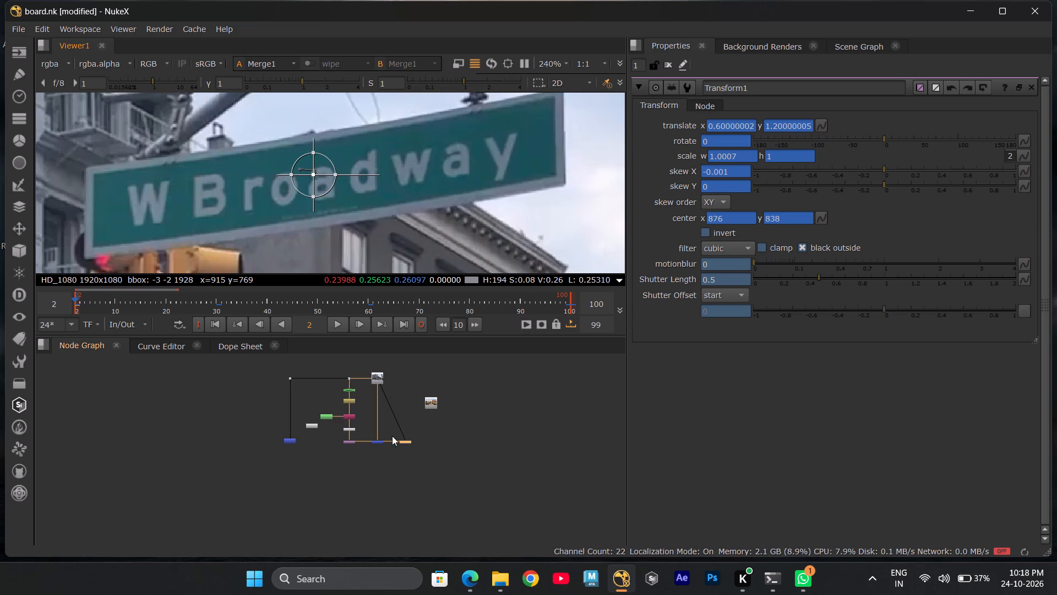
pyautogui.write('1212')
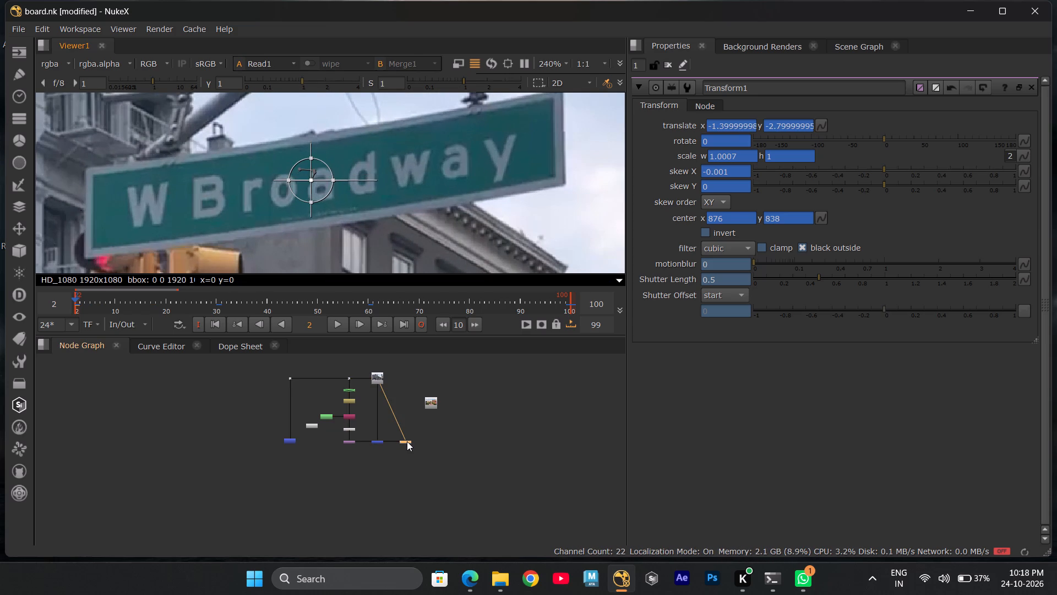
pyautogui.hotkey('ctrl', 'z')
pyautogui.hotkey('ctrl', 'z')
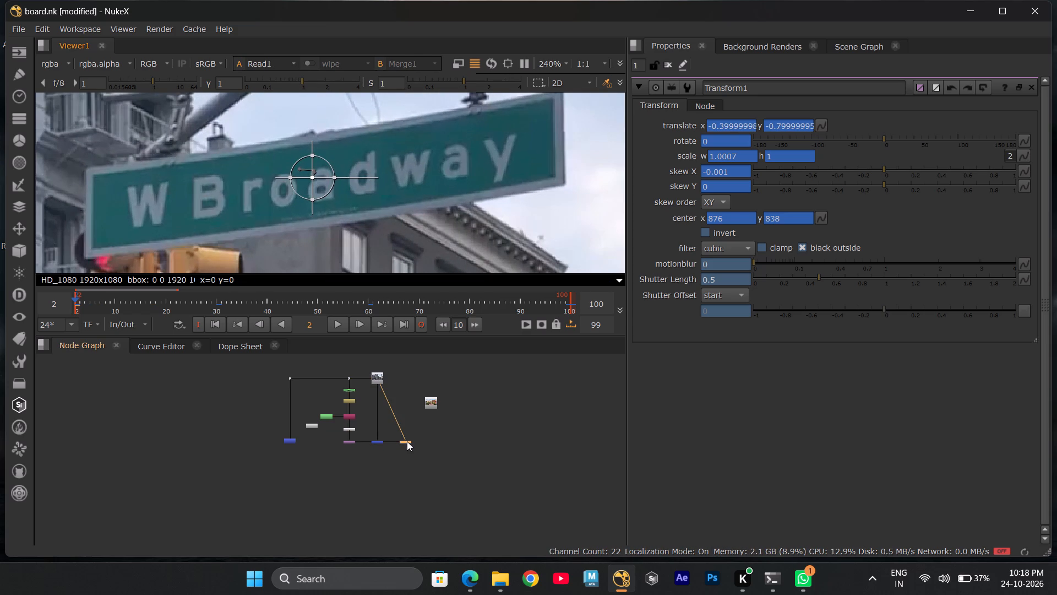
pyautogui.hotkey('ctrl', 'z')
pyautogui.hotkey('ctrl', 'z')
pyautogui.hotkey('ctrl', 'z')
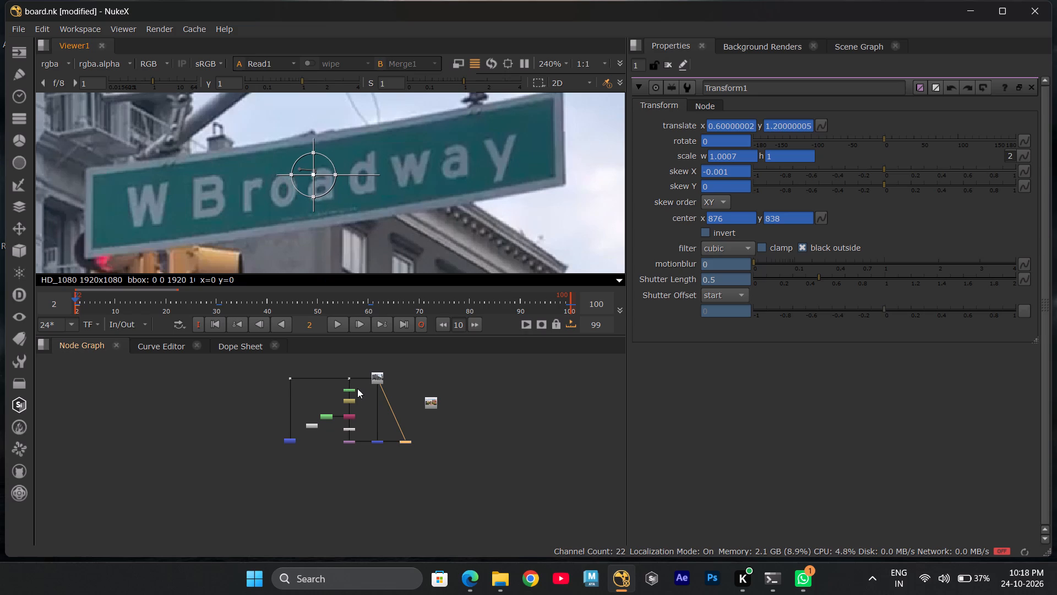
# Compare Merge1 with Read1 across the whole W Broadway sign.
pyautogui.click(408, 441)
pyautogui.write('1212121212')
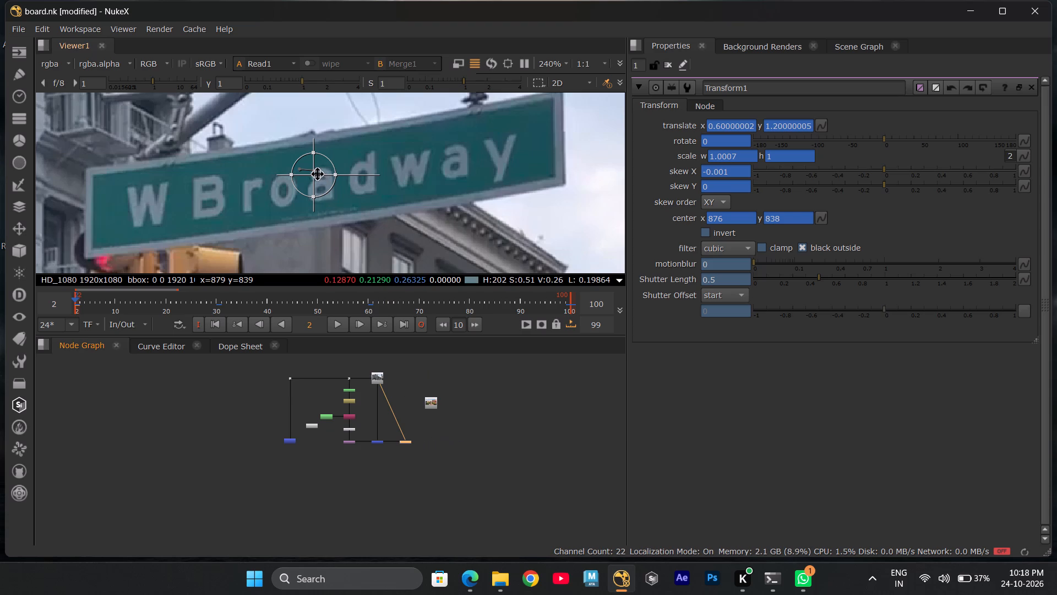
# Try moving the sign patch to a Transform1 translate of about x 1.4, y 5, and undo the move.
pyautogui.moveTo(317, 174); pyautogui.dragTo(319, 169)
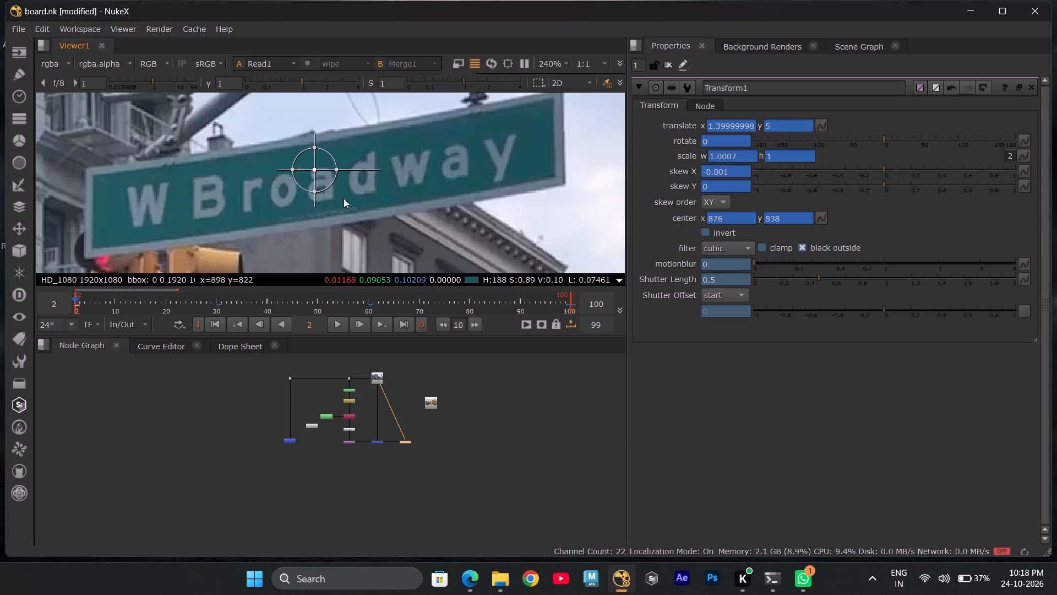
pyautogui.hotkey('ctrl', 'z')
# Check Read1 against Merge1 over the sign's lettering area.
pyautogui.click(402, 439)
pyautogui.press('2')
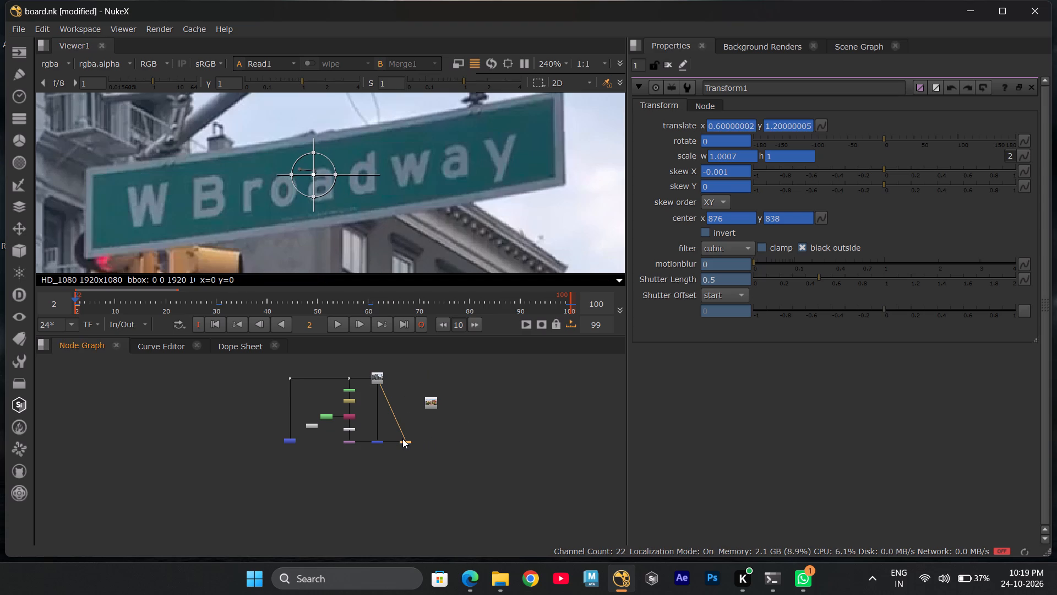
pyautogui.click(406, 440)
pyautogui.press('1')
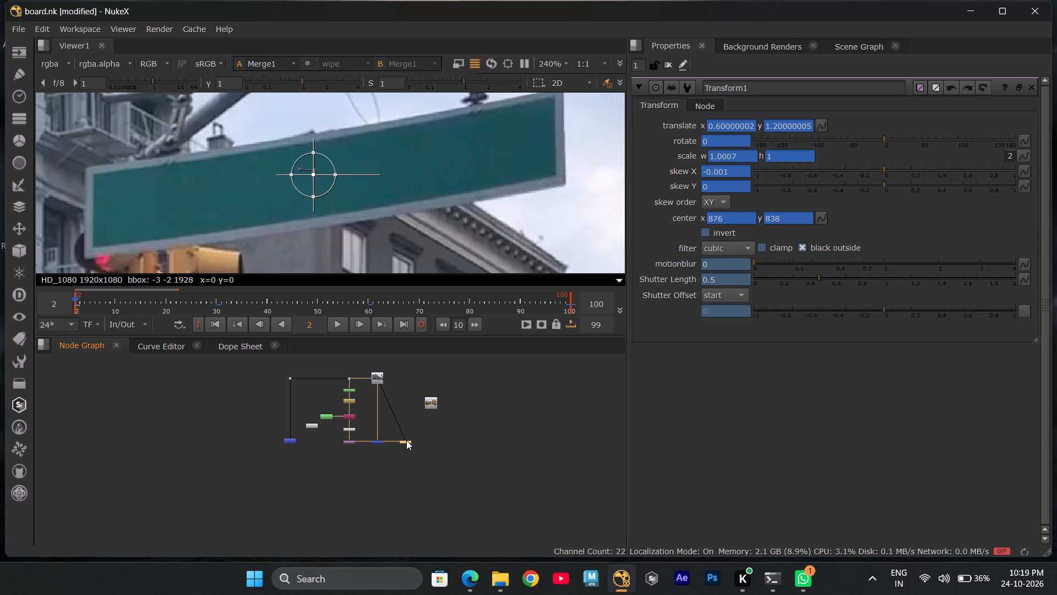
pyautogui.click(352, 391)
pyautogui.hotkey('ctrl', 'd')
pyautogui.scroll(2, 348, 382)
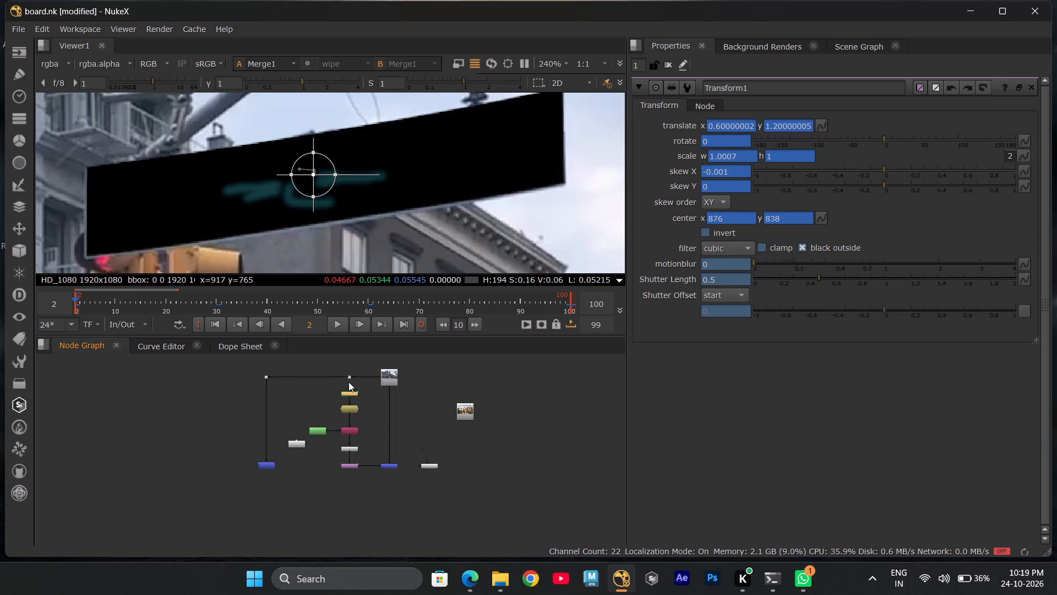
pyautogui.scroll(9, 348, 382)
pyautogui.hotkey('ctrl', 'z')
# Disable the RotoPaint1 node above FrameHold1.
pyautogui.click(360, 421)
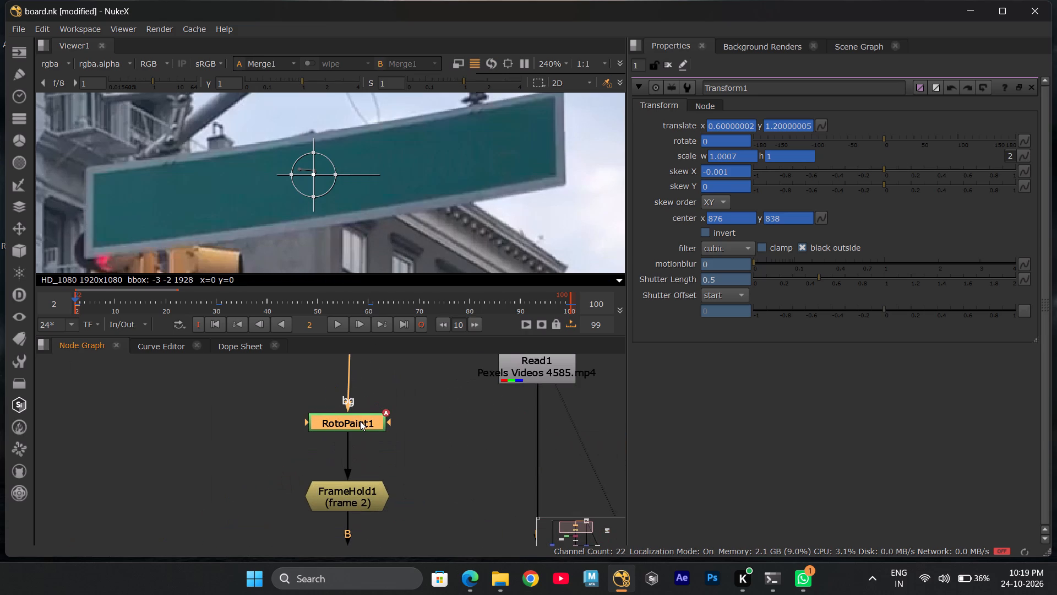
pyautogui.hotkey('ctrl', 'd')
pyautogui.click(360, 421)
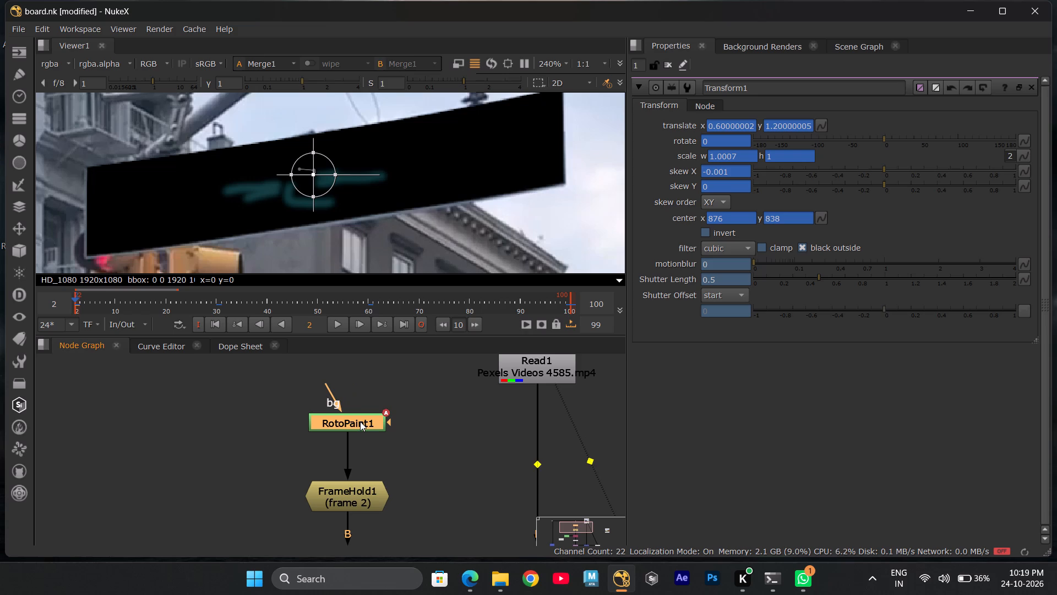
pyautogui.hotkey('ctrl', 'z')
pyautogui.press('d')
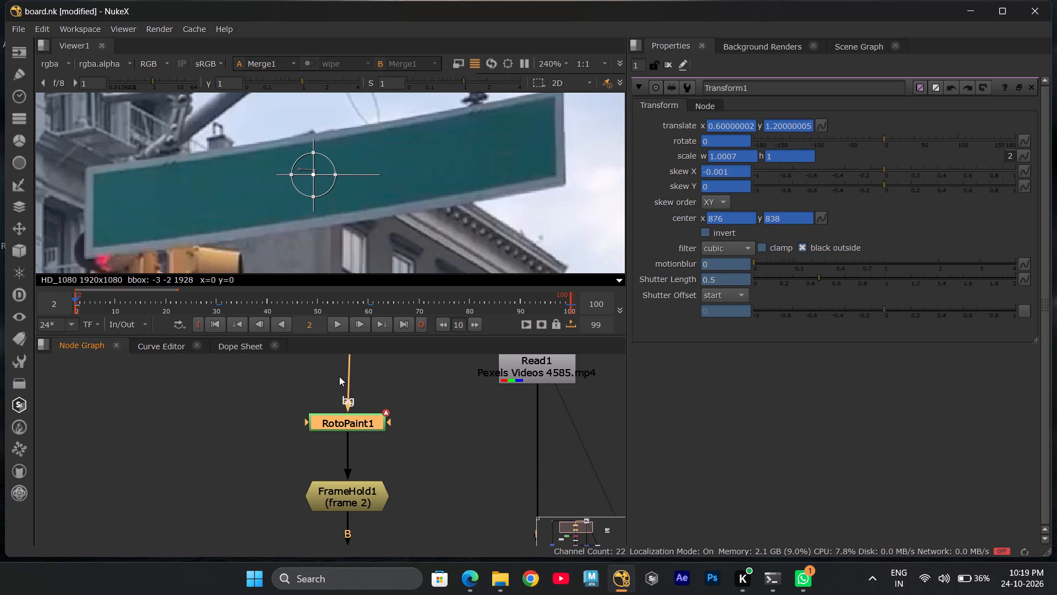
# Compare Merge1 with Read1 on the W Broadway lettering with RotoPaint1 disabled.
pyautogui.scroll(-7, 335, 381)
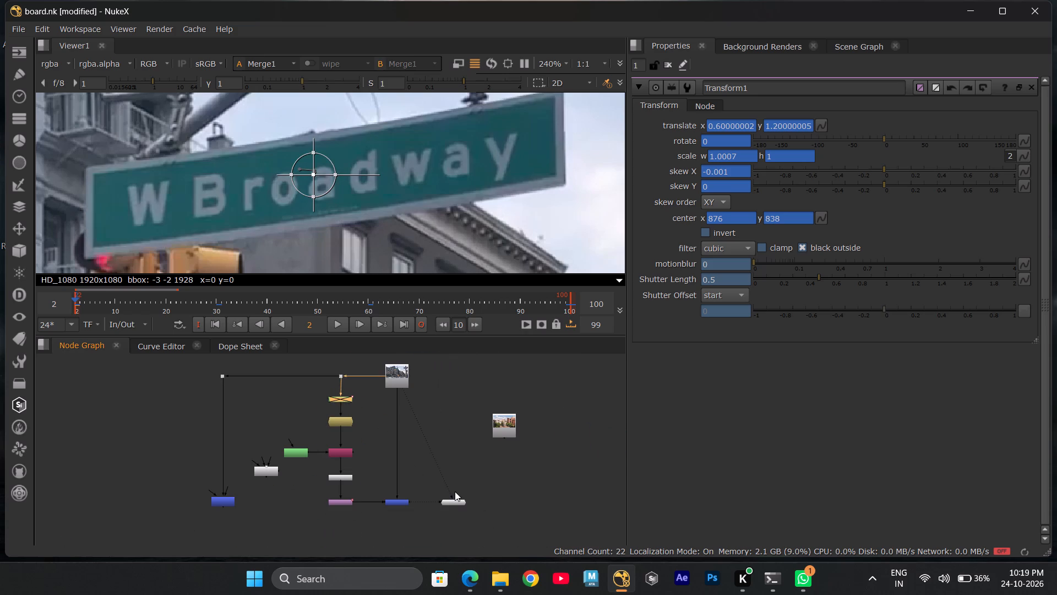
pyautogui.click(454, 502)
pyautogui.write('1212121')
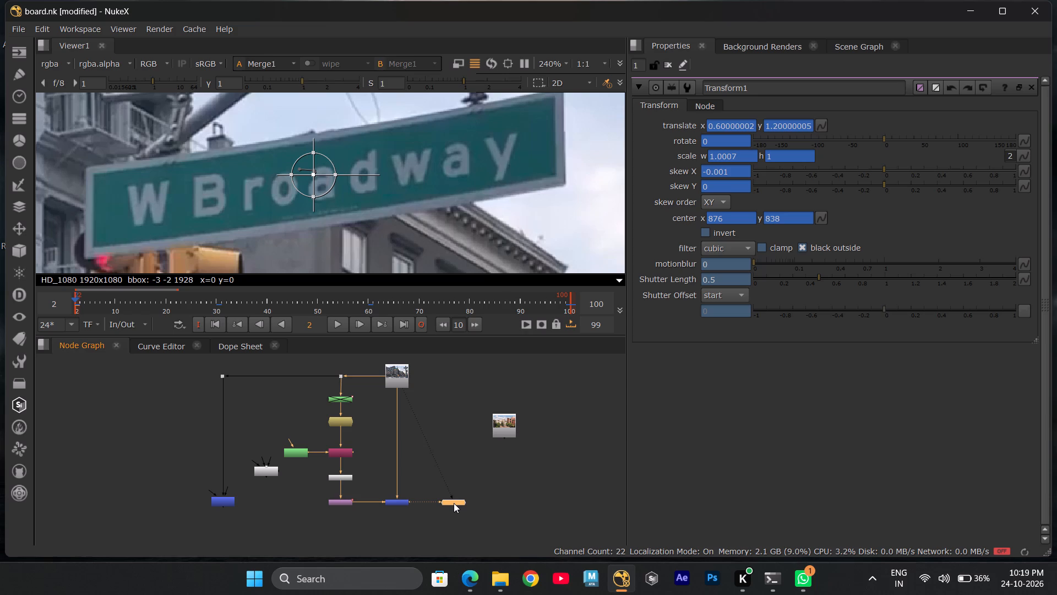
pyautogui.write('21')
# Nudge the sign patch with the Transform1 handle to a translate y of about 1.6.
pyautogui.click(316, 175)
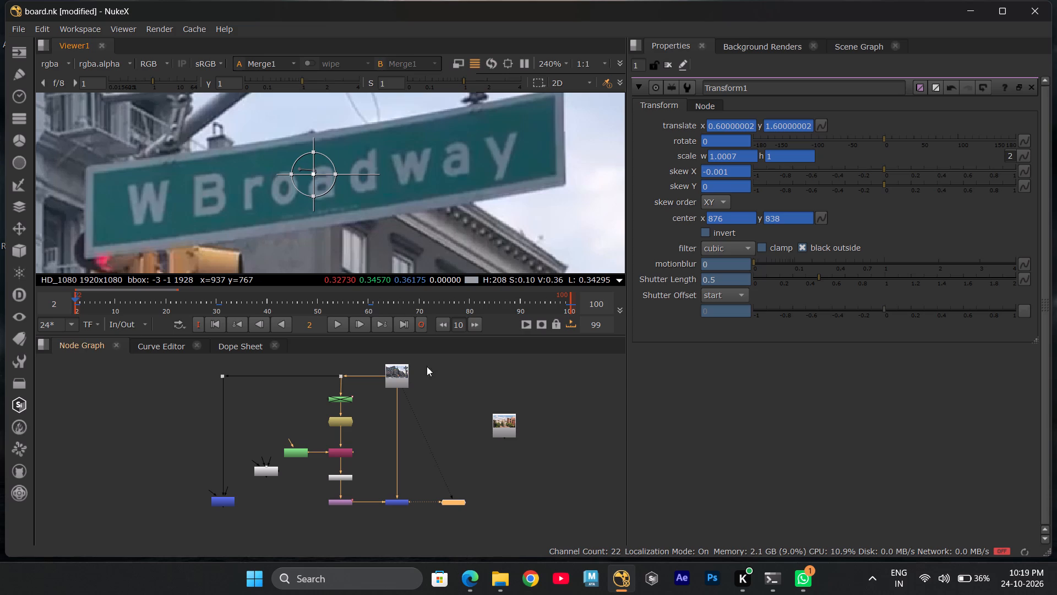
# Compare the nudged sign patch in Merge1 with Read1 across the whole sign.
pyautogui.click(453, 502)
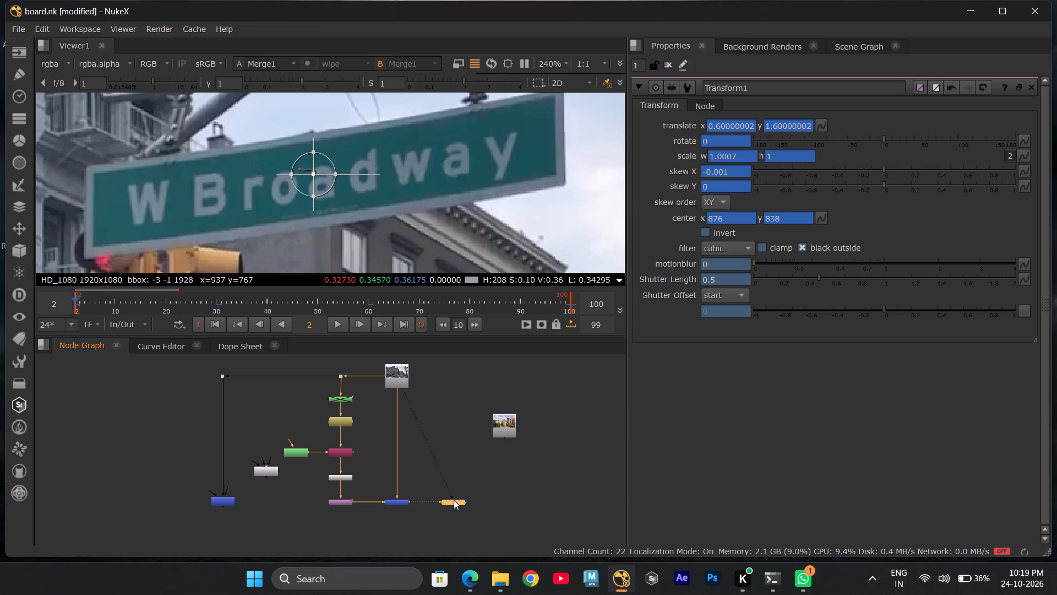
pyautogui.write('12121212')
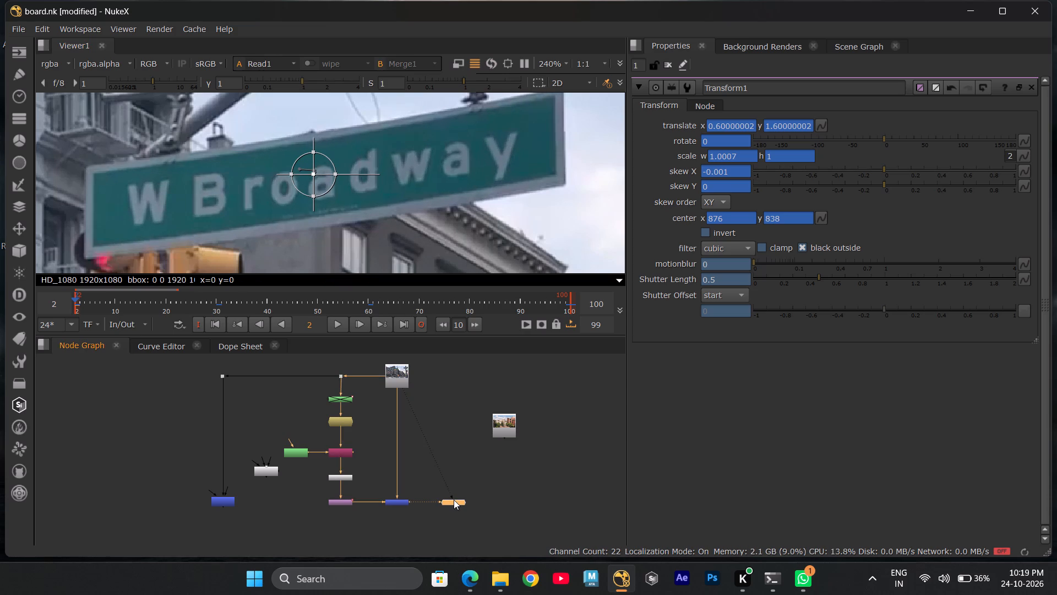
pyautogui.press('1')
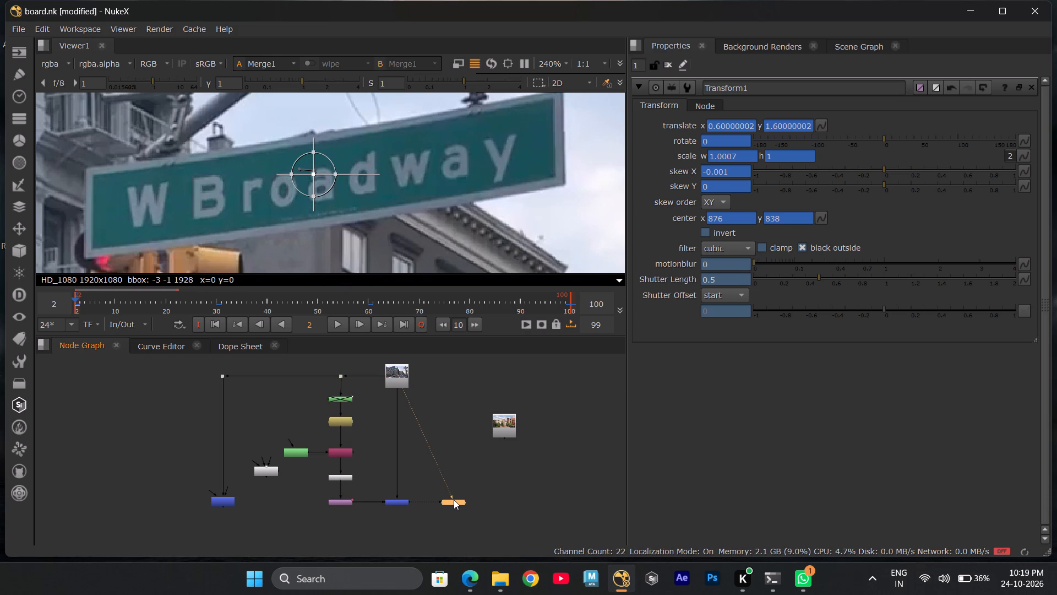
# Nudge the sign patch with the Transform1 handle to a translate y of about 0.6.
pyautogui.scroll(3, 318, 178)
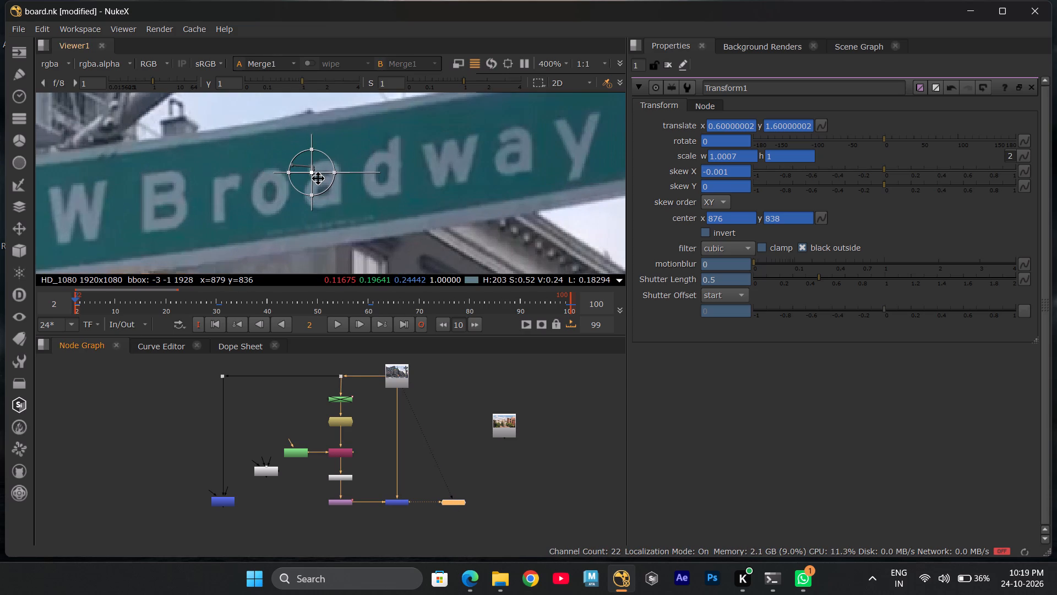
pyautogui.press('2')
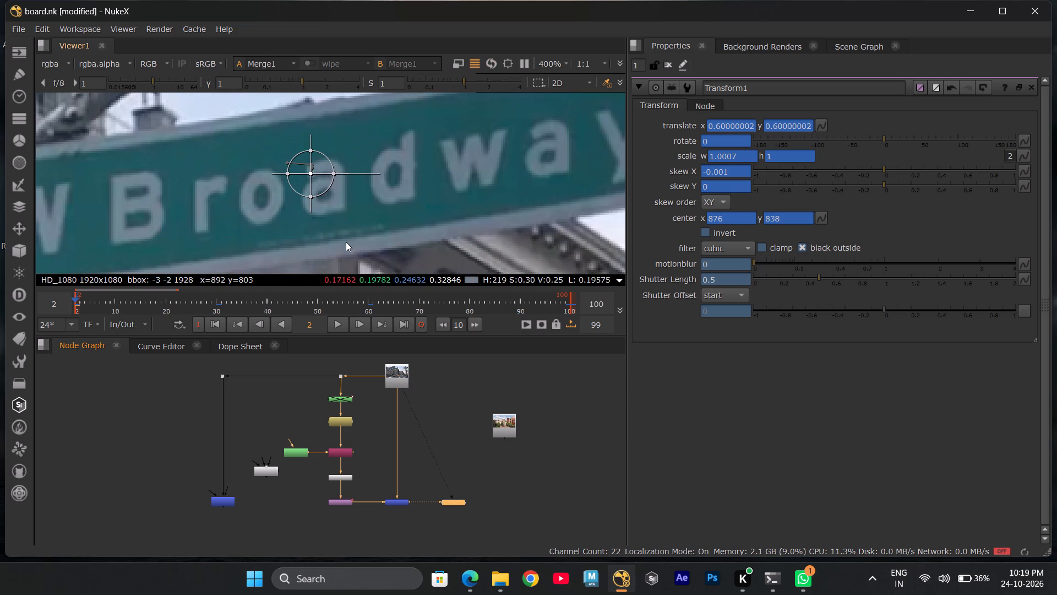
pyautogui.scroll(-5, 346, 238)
# Compare the repositioned sign patch in Merge1 with Read1 across the whole W Broadway sign.
pyautogui.click(446, 503)
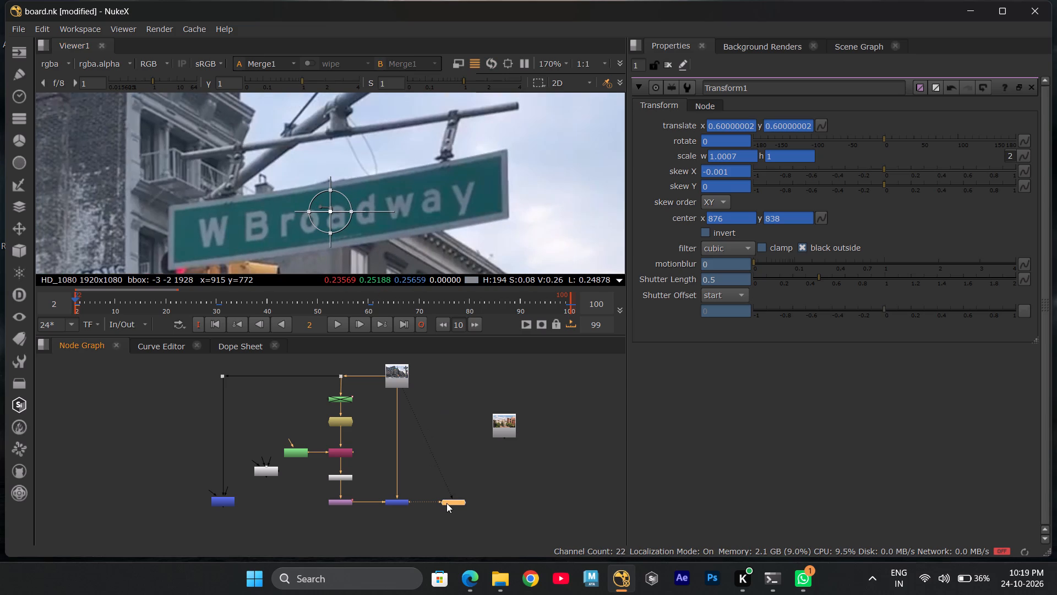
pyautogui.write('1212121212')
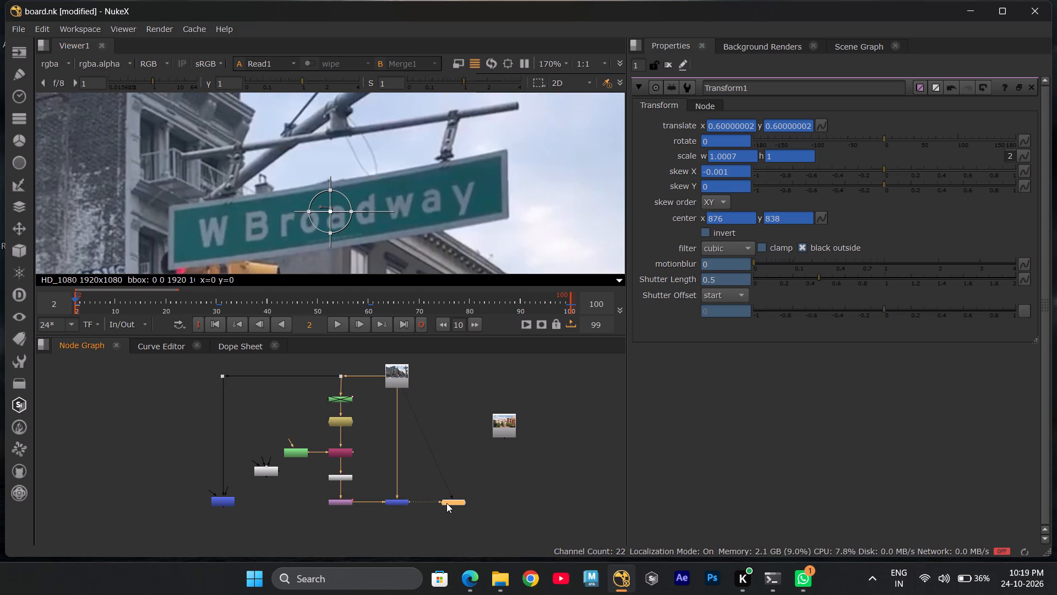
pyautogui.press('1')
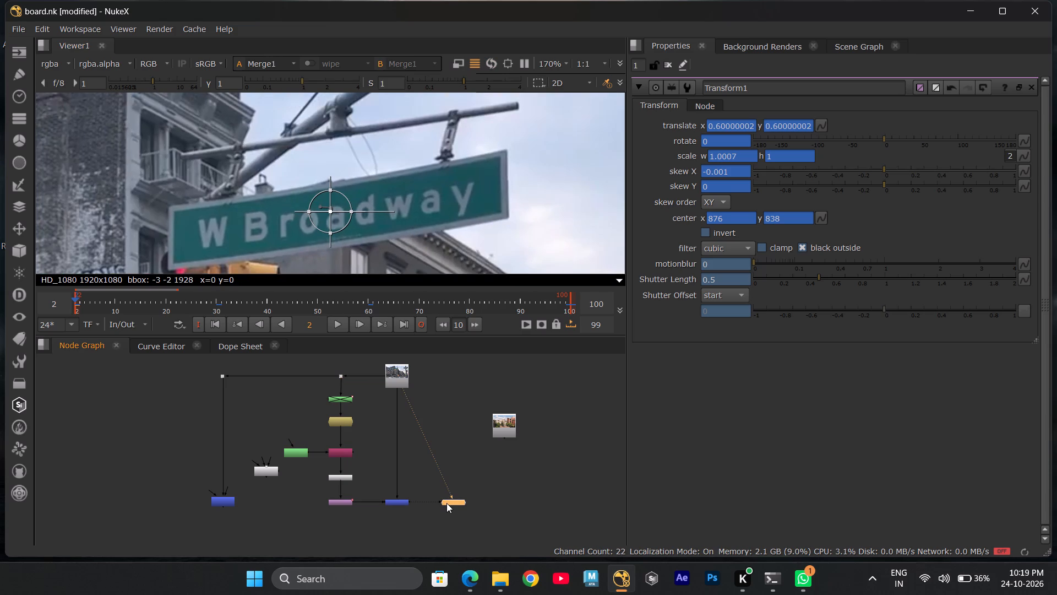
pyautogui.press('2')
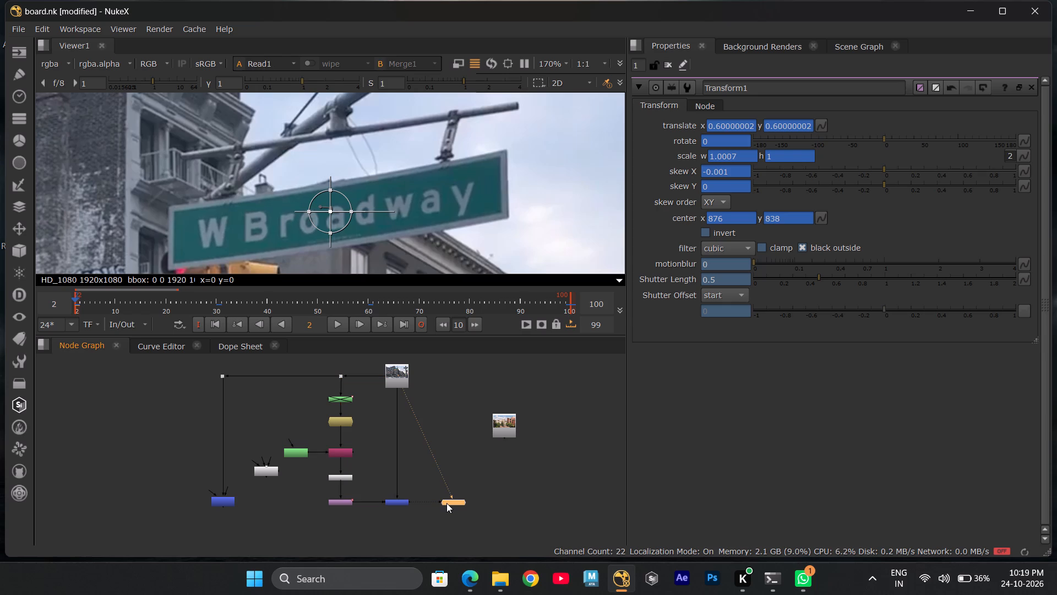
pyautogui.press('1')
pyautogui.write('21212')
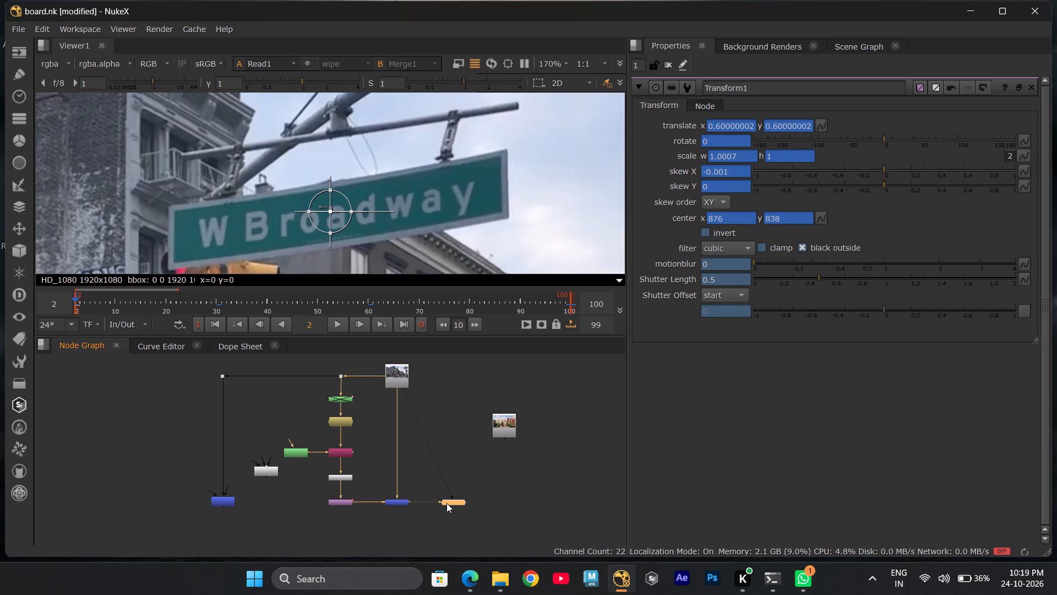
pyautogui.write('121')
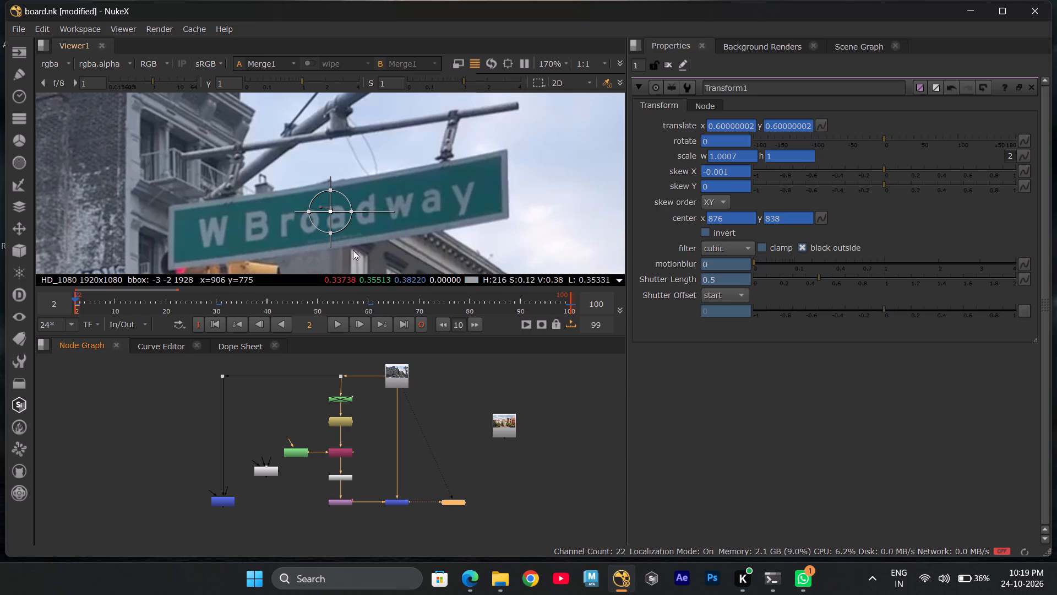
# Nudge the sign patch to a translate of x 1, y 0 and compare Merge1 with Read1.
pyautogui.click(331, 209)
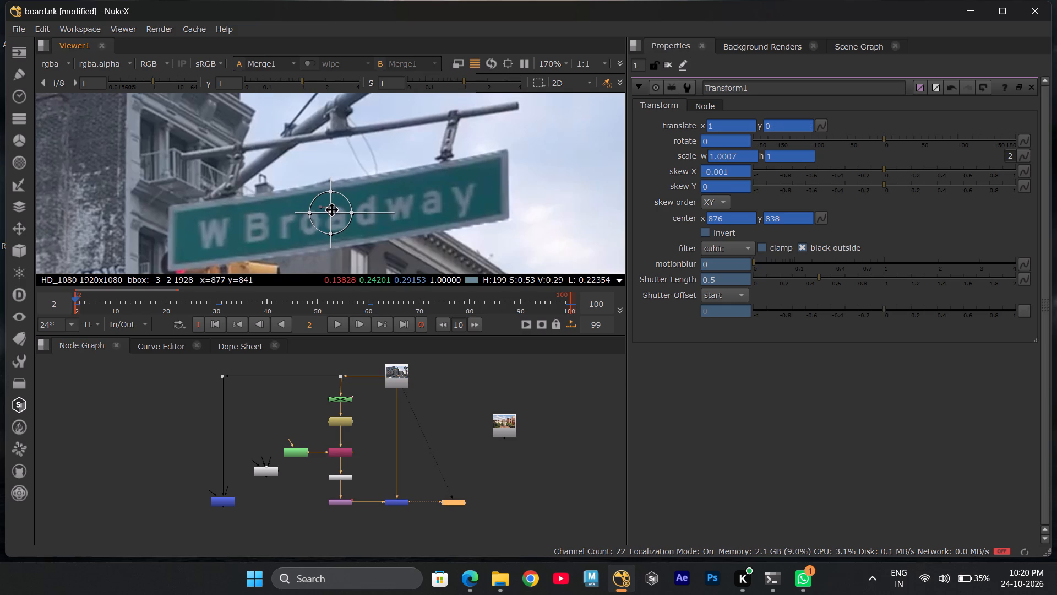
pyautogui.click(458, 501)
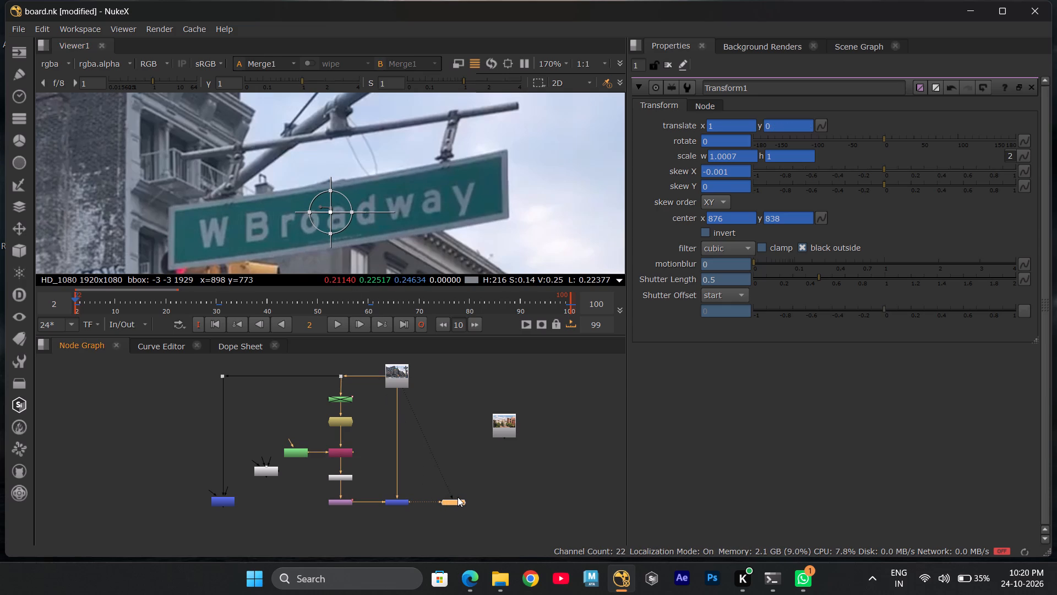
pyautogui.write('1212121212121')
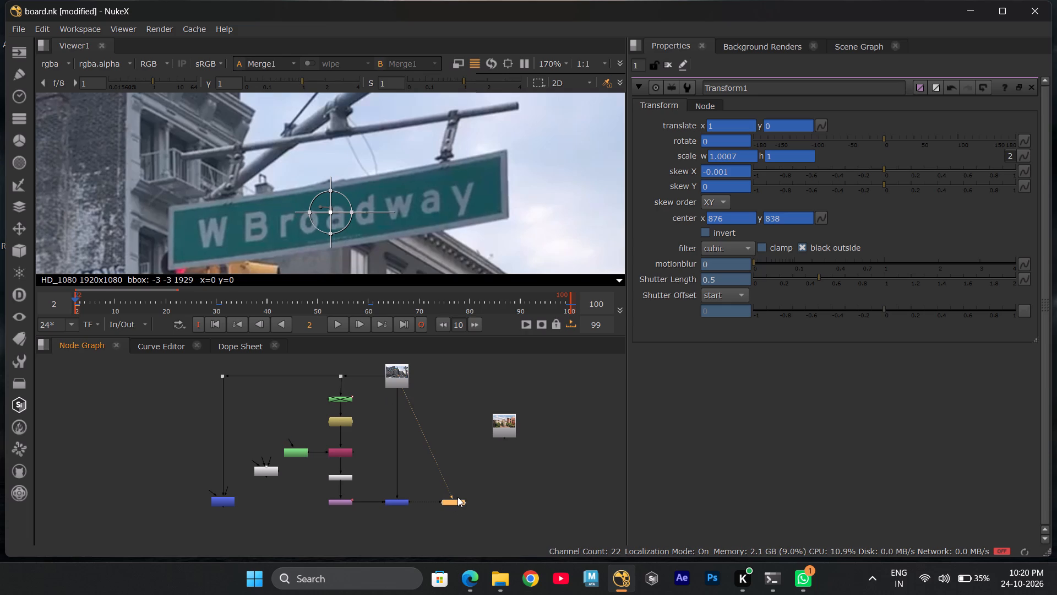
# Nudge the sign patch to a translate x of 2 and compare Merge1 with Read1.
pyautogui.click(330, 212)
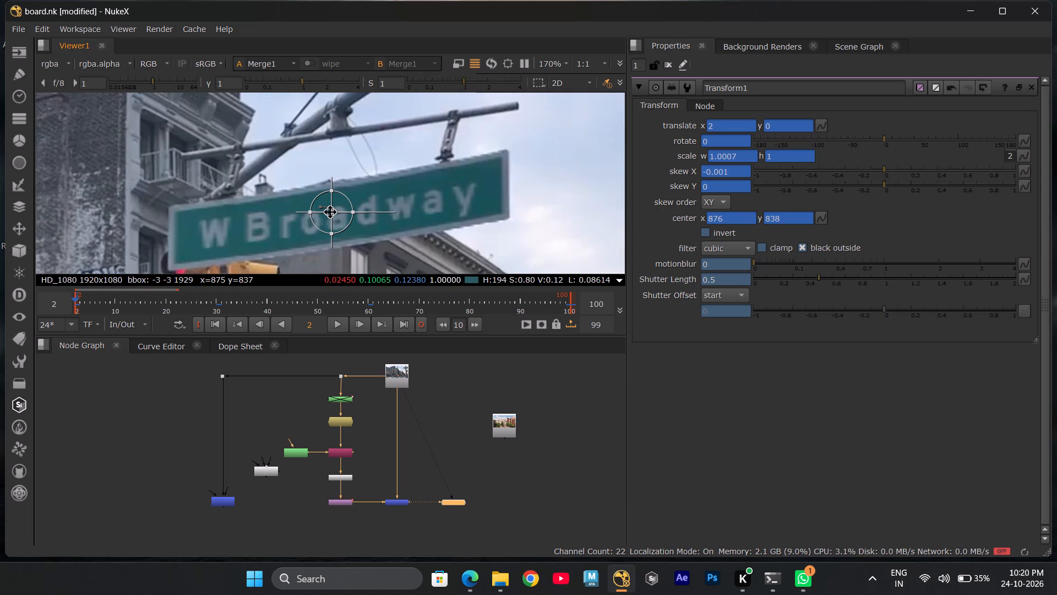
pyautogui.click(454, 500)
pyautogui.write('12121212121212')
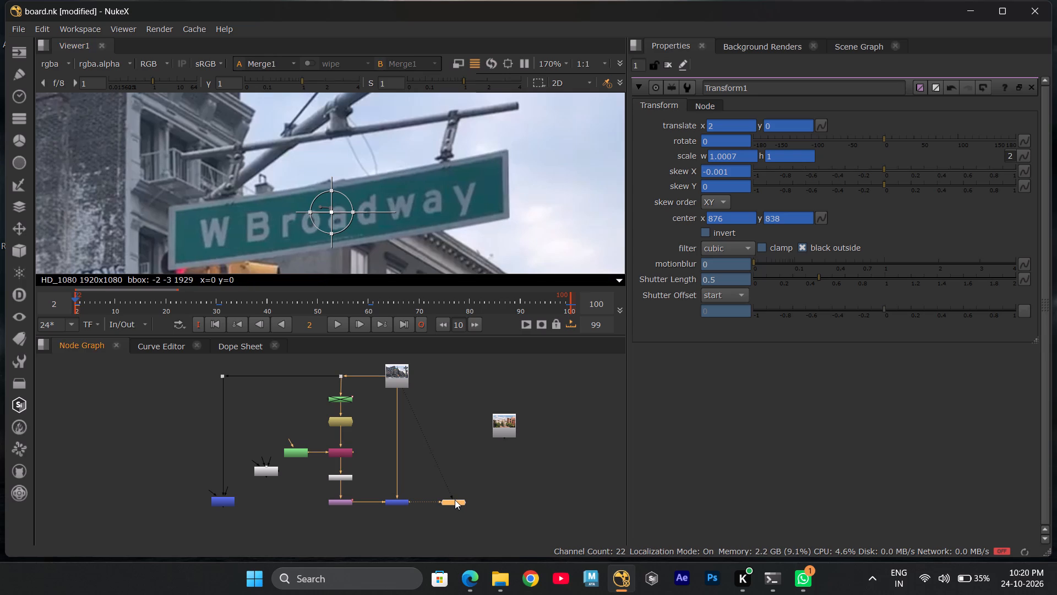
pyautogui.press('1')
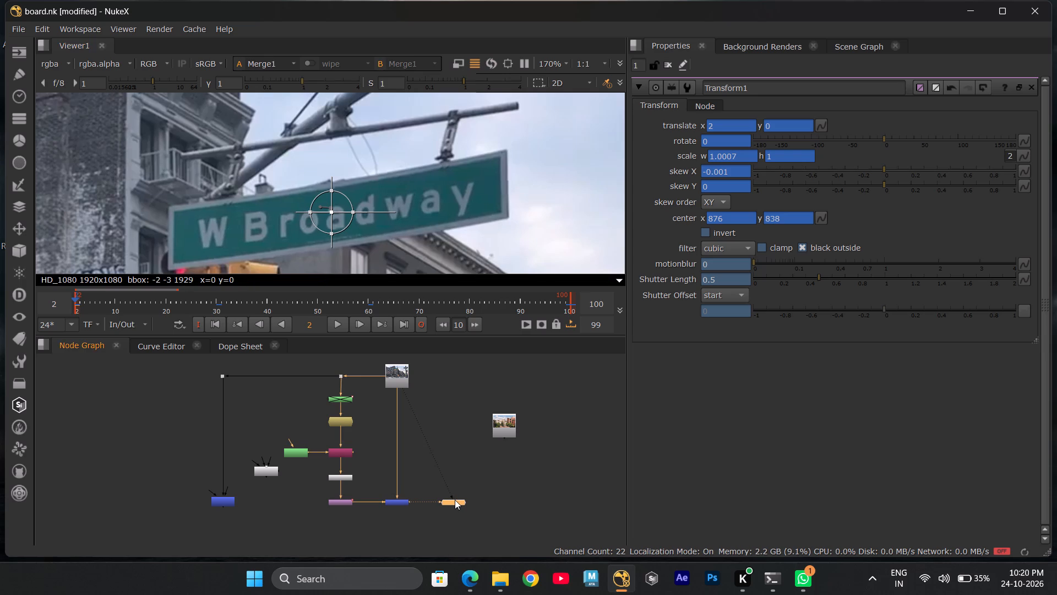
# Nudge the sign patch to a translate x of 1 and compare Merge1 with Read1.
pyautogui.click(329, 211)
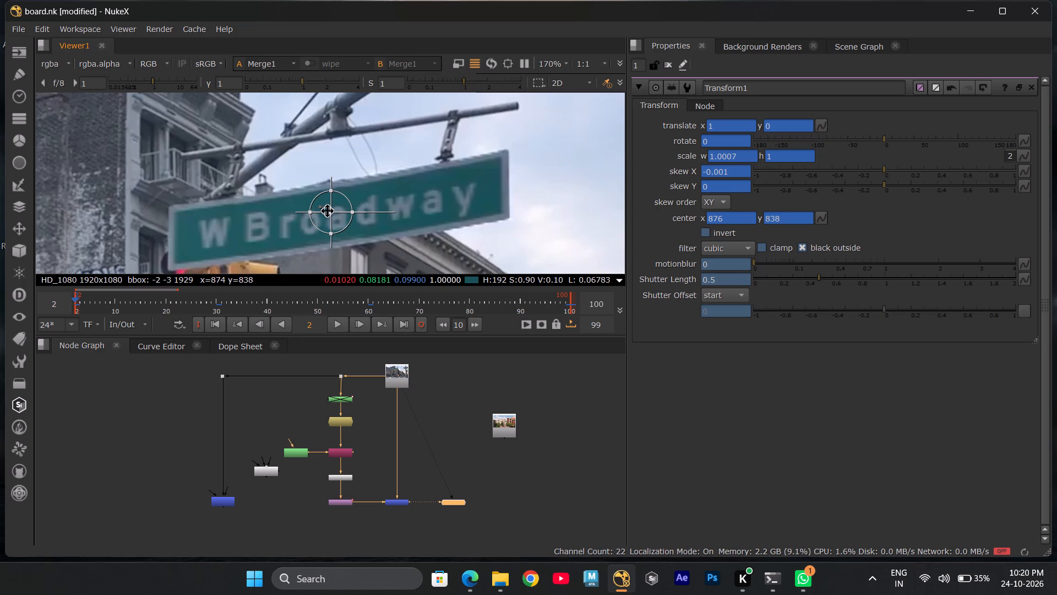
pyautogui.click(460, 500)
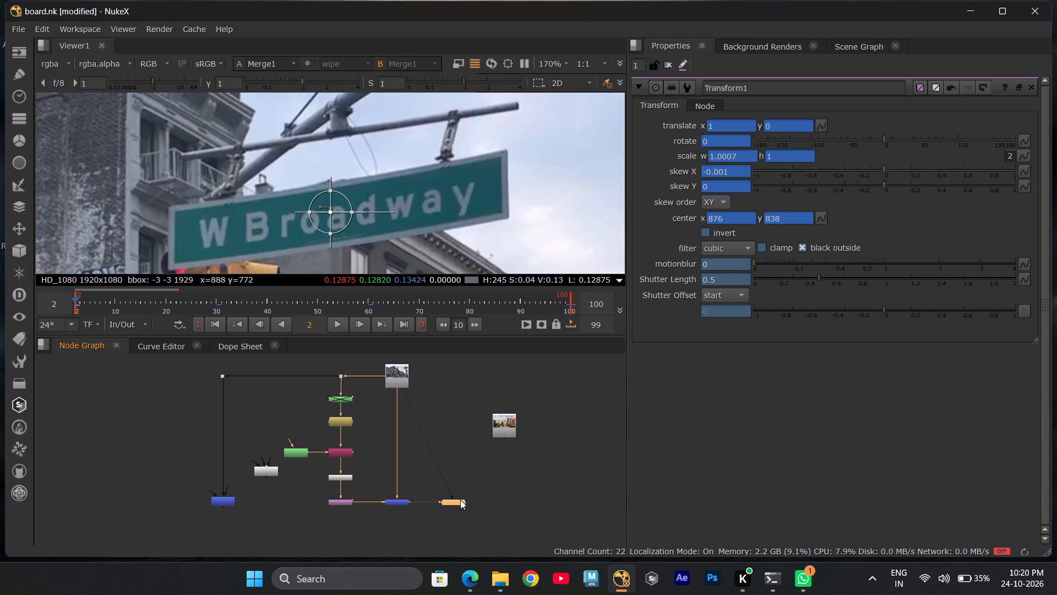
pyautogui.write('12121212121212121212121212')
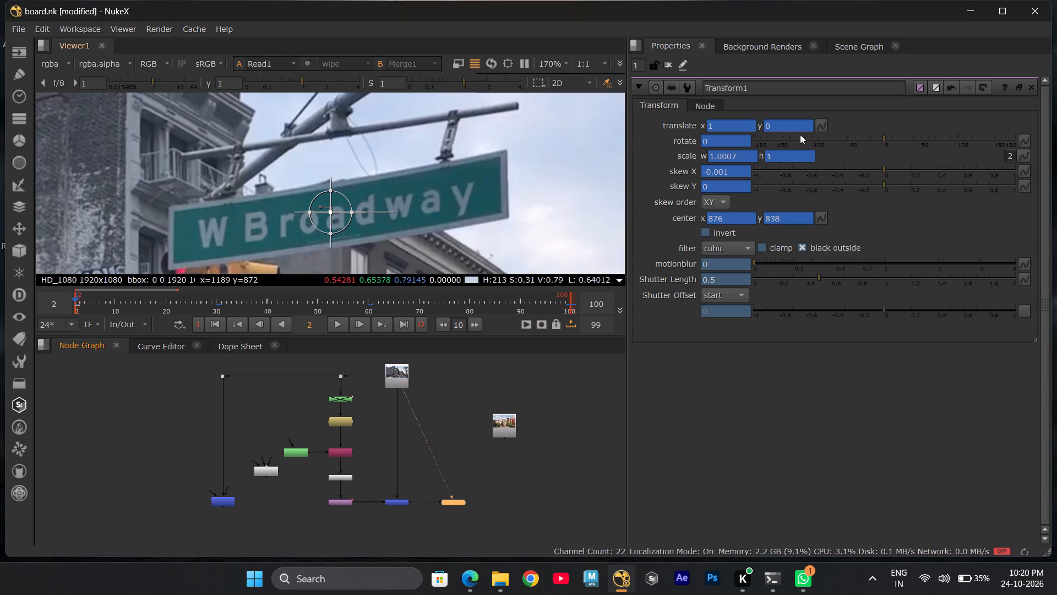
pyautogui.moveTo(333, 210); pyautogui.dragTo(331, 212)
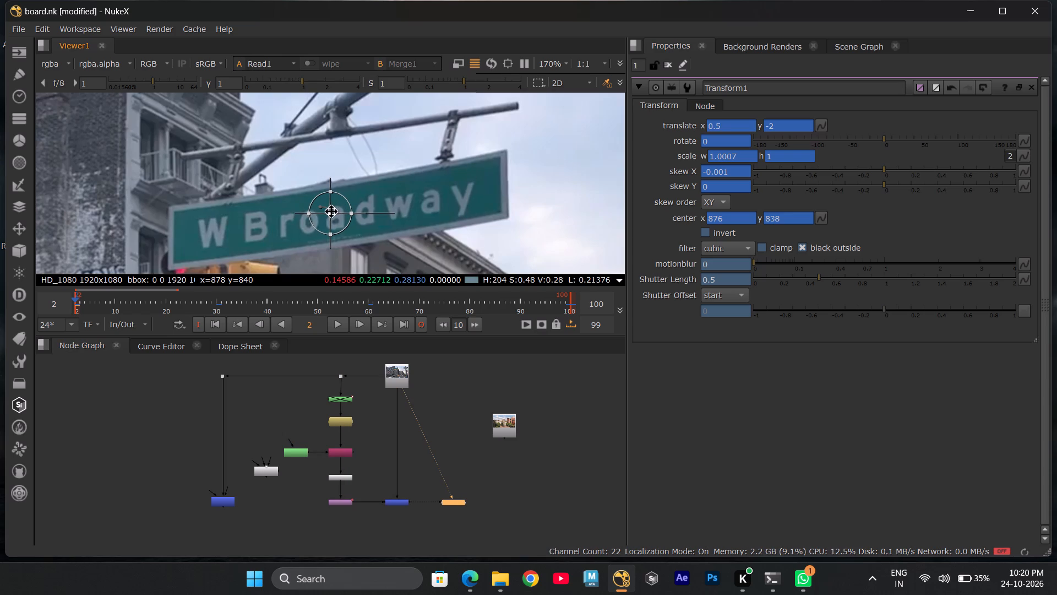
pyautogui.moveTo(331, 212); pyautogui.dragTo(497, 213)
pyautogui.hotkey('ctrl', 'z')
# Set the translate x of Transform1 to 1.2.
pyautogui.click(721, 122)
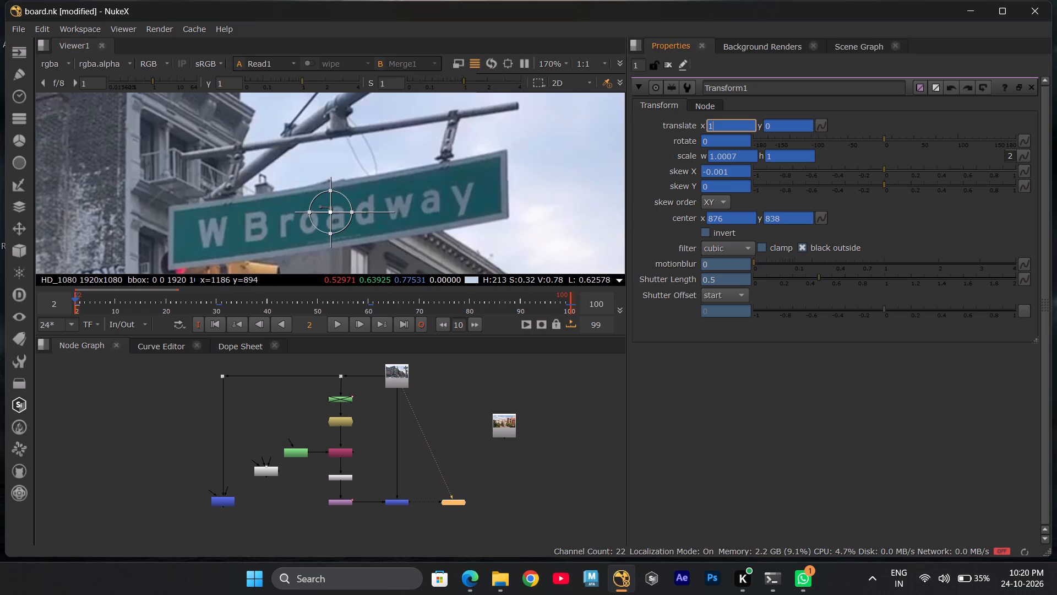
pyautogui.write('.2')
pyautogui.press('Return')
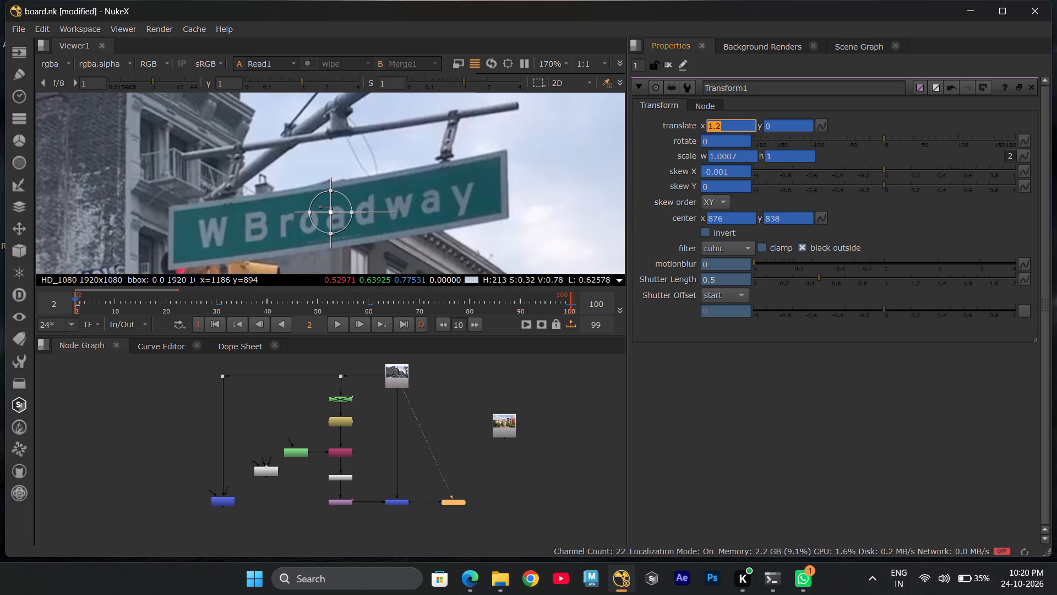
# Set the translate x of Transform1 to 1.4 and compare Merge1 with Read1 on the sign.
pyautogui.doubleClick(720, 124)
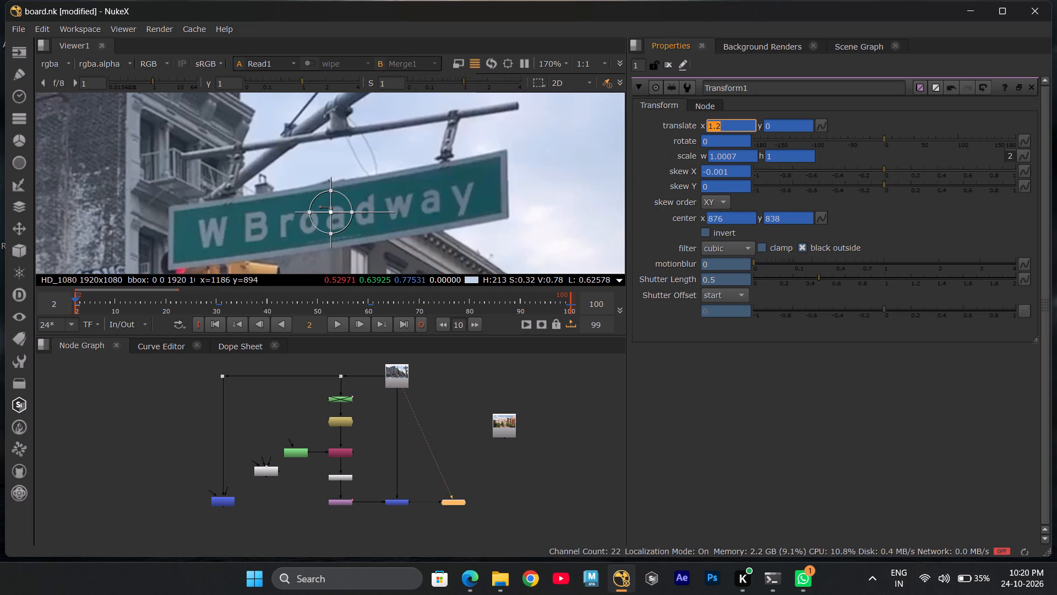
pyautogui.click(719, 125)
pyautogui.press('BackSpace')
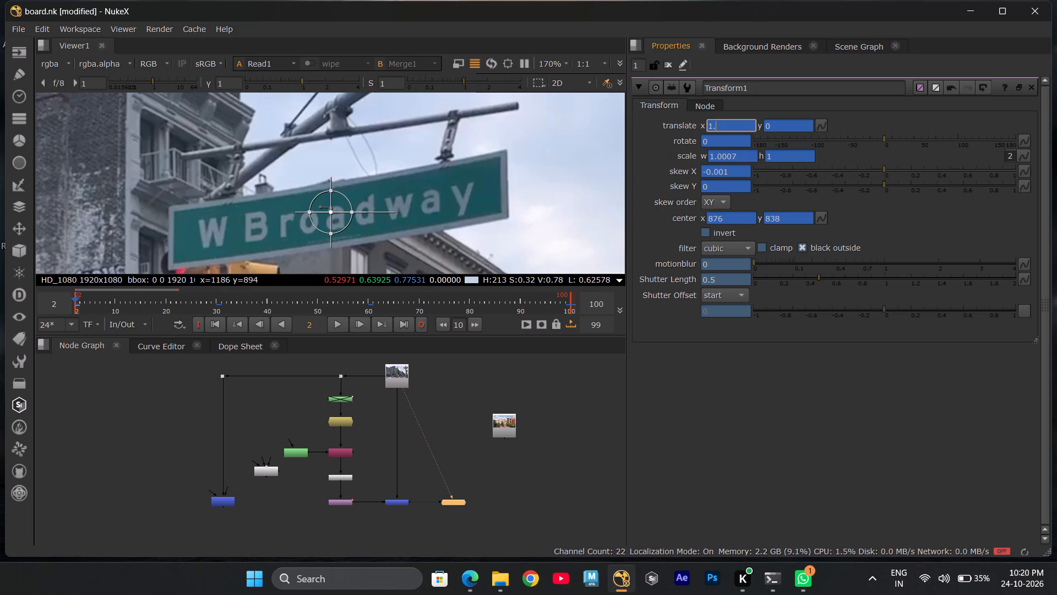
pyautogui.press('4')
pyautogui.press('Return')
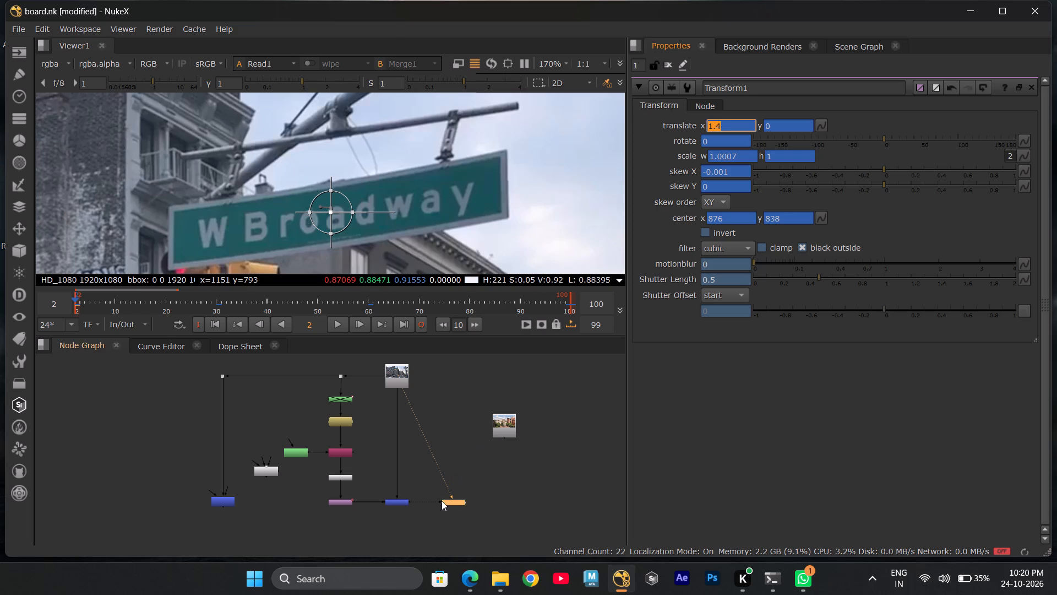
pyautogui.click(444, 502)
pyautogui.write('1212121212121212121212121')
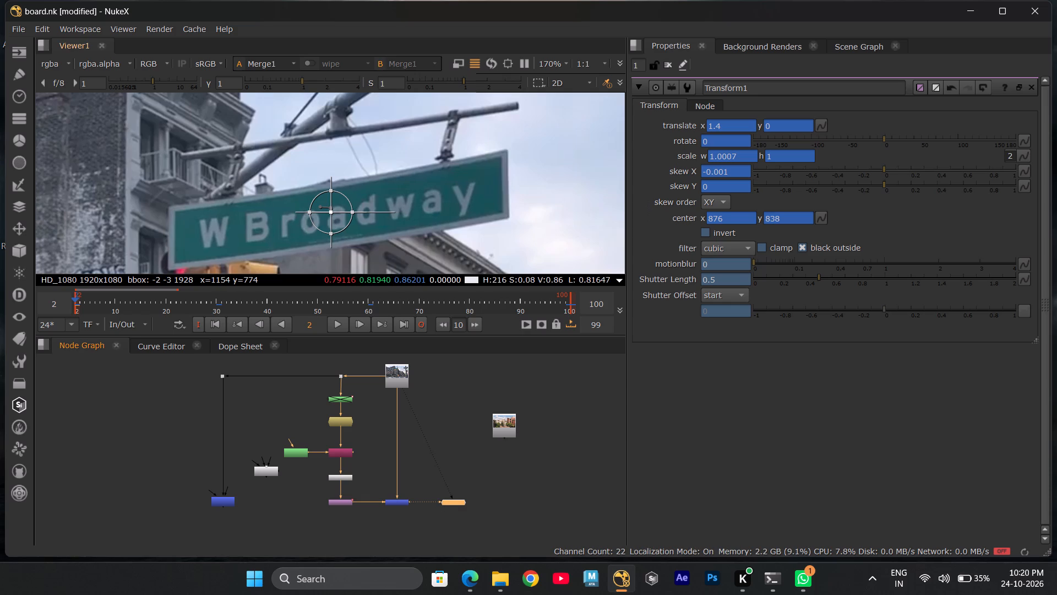
# Set the Transform1 translate to x 2, y 1 and compare Merge1 with Read1 on the sign.
pyautogui.moveTo(724, 124); pyautogui.dragTo(699, 118)
pyautogui.press('2')
pyautogui.press('Return')
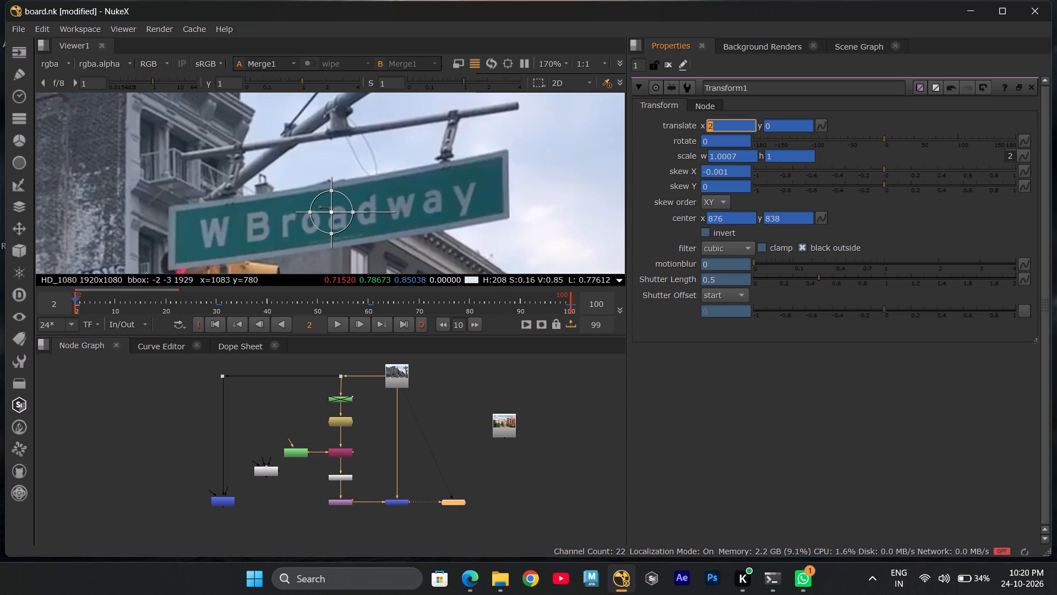
pyautogui.moveTo(778, 124); pyautogui.dragTo(734, 113)
pyautogui.press('1')
pyautogui.press('Return')
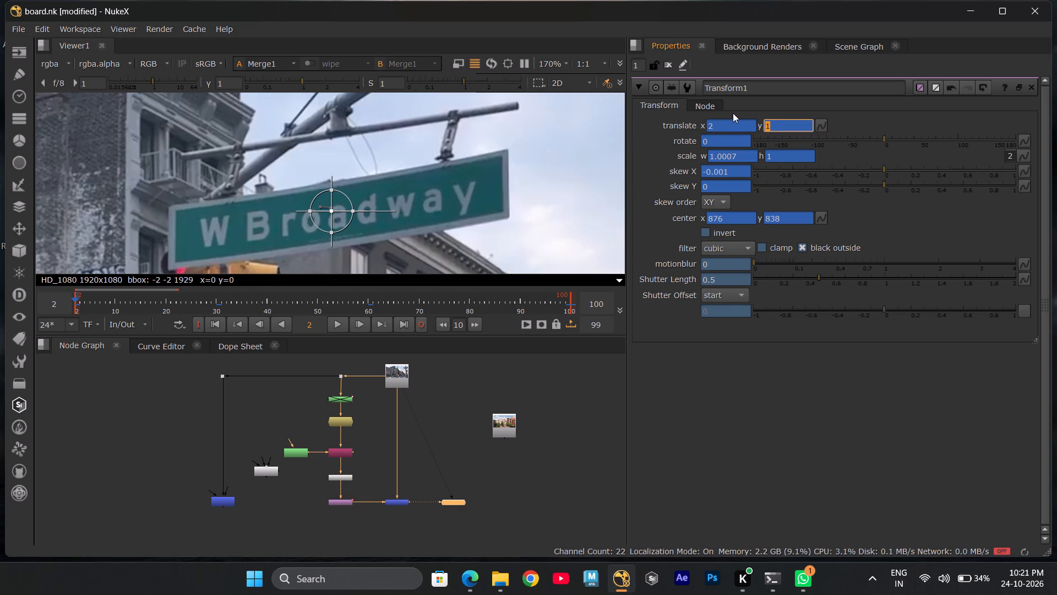
pyautogui.click(462, 501)
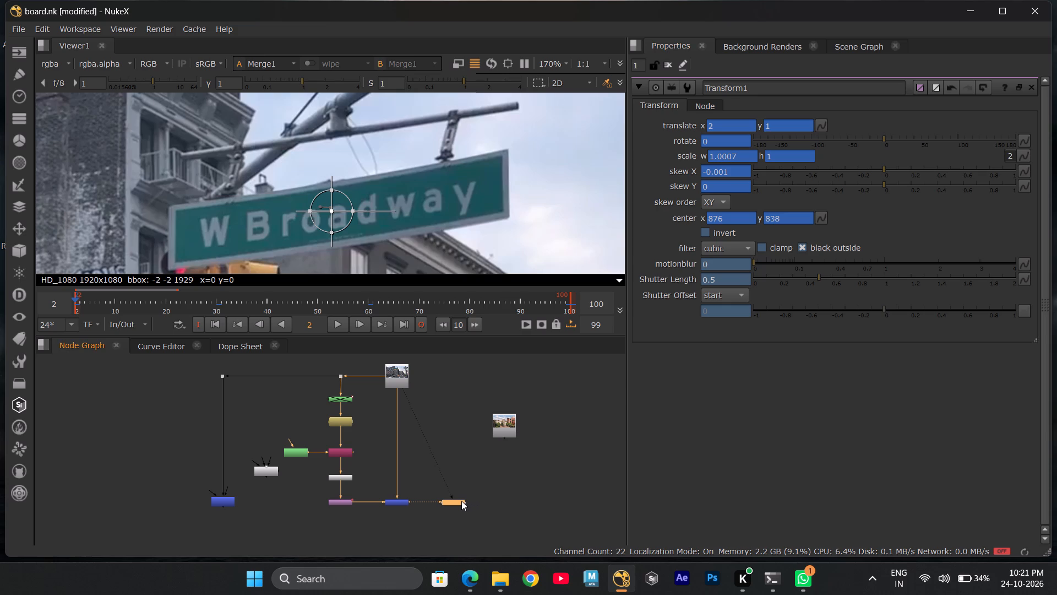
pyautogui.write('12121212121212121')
# Nudge the sign patch with the Transform1 handle to a translate of about x 1, y 0.8.
pyautogui.scroll(3, 358, 181)
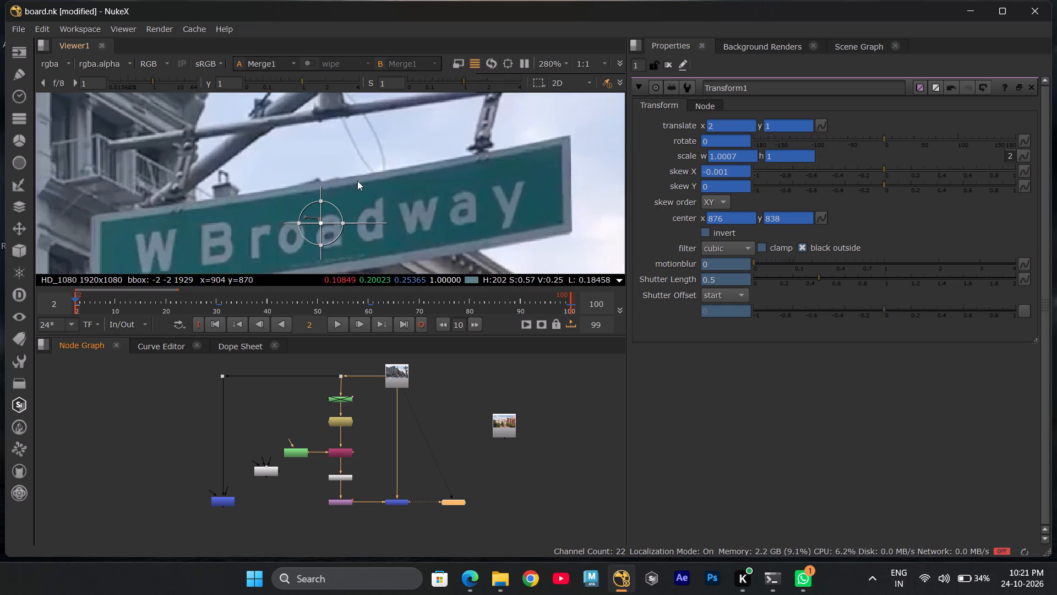
pyautogui.moveTo(258, 209); pyautogui.dragTo(346, 149, button='middle')
pyautogui.scroll(3, 340, 171)
pyautogui.moveTo(309, 188); pyautogui.dragTo(422, 163, button='middle')
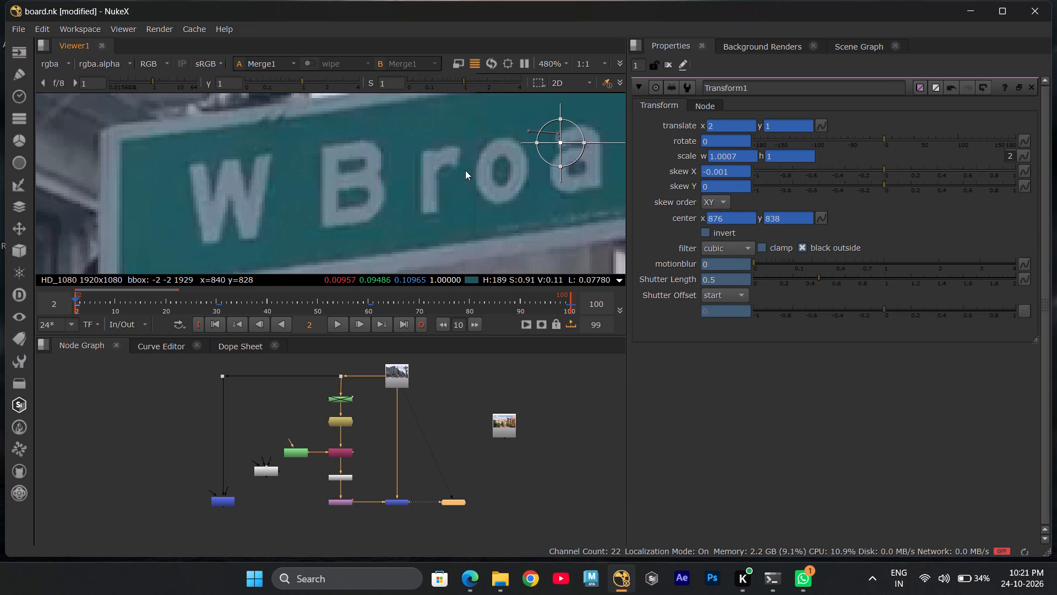
pyautogui.click(559, 144)
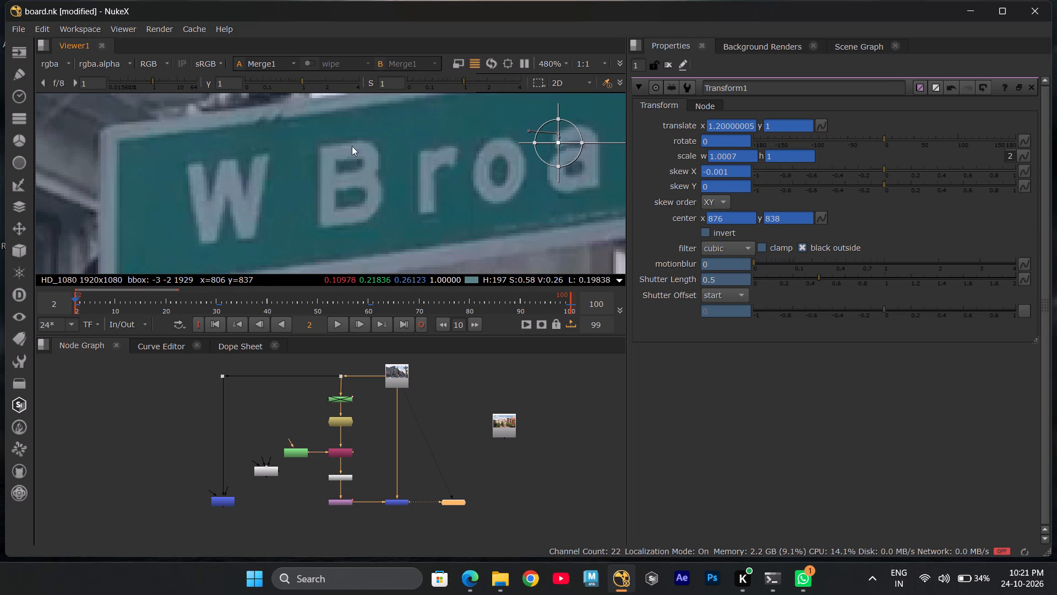
pyautogui.click(560, 145)
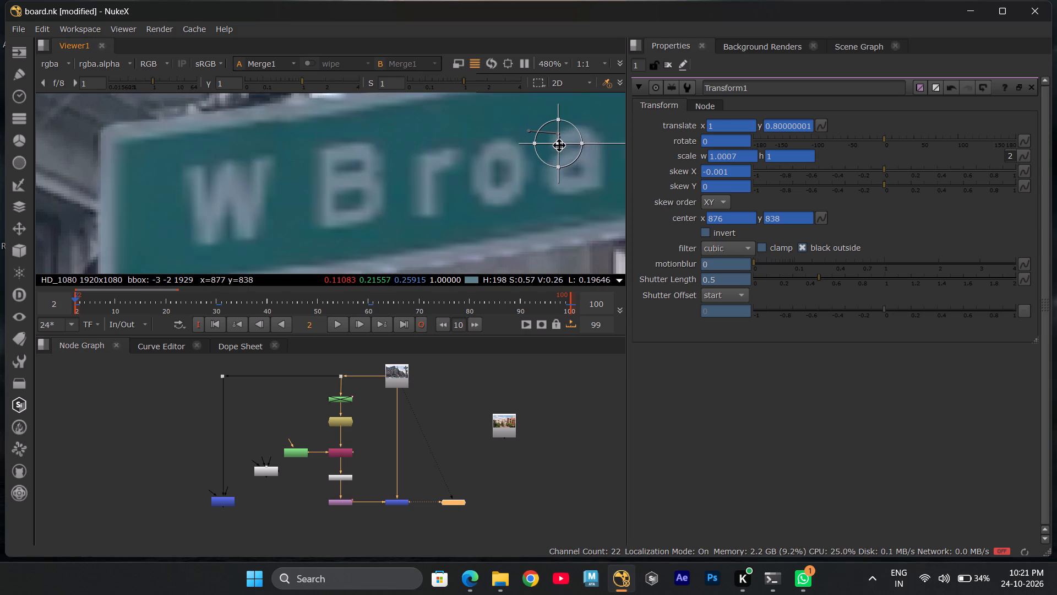
# Compare the nudged patch in Merge1 with Read1 across the whole sign and its surroundings.
pyautogui.scroll(-7, 347, 144)
pyautogui.moveTo(401, 134); pyautogui.dragTo(357, 172, button='middle')
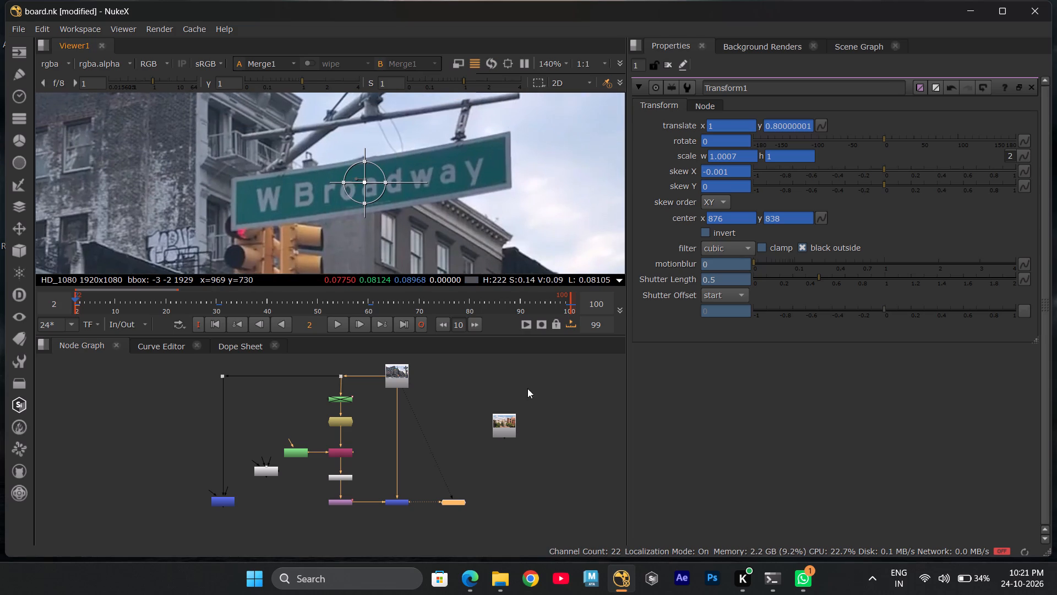
pyautogui.click(454, 501)
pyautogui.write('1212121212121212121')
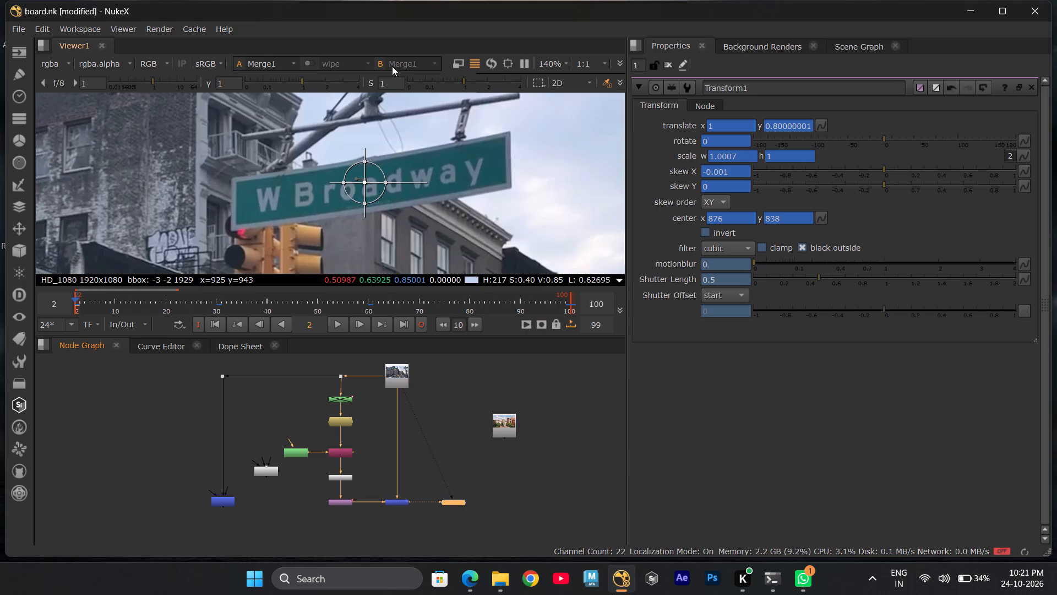
# Nudge the sign patch with the Transform1 handle to a translate of about x 0.8, y 1.2.
pyautogui.scroll(7, 347, 127)
pyautogui.moveTo(408, 192); pyautogui.dragTo(373, 123, button='middle')
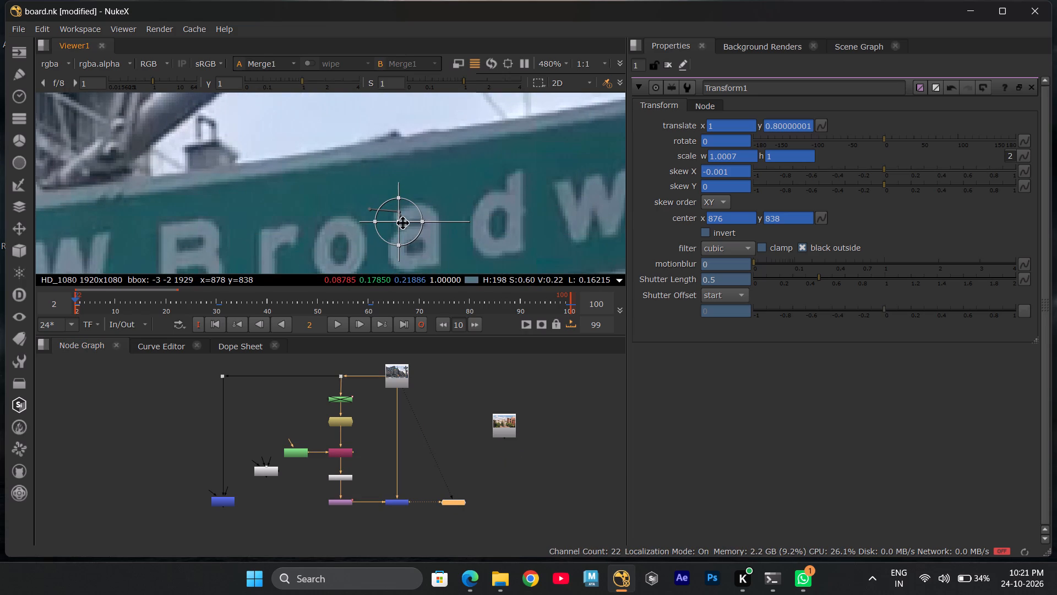
pyautogui.click(400, 222)
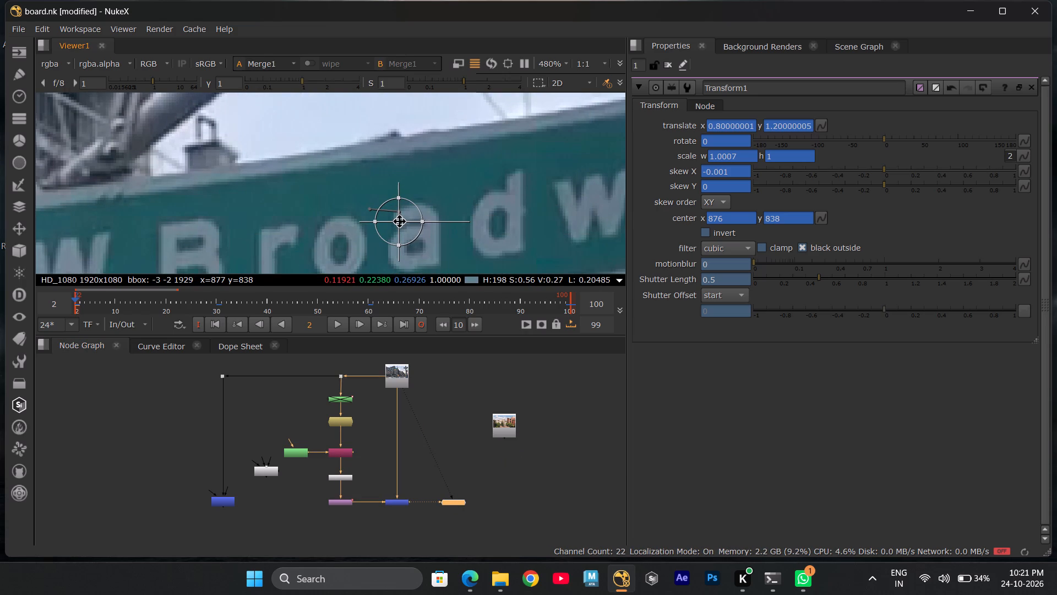
# Compare the nudged sign patch in Merge1 with Read1 across the whole sign and its surroundings.
pyautogui.scroll(-8, 395, 196)
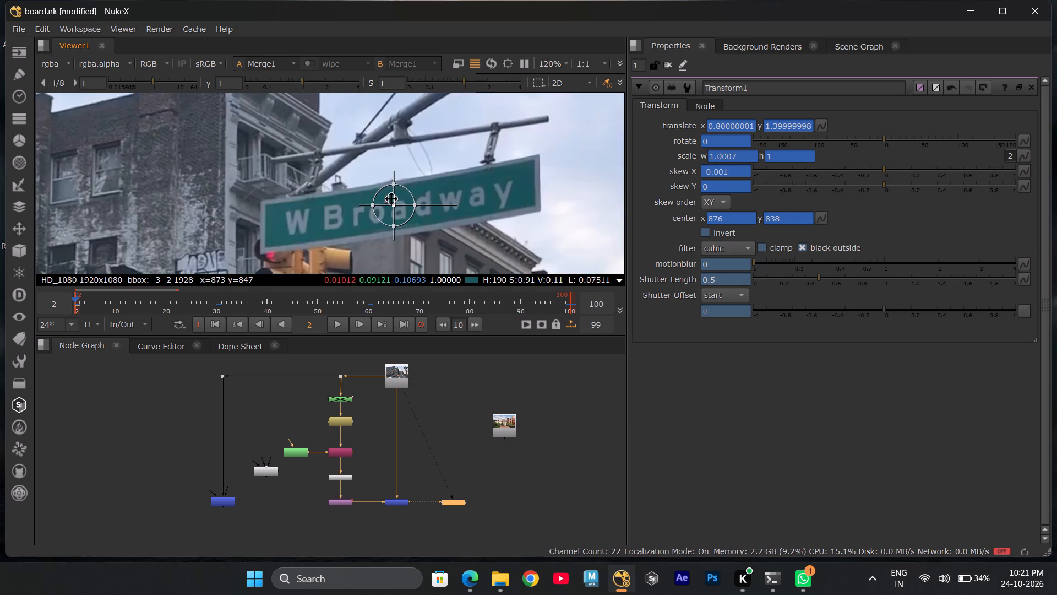
pyautogui.click(449, 499)
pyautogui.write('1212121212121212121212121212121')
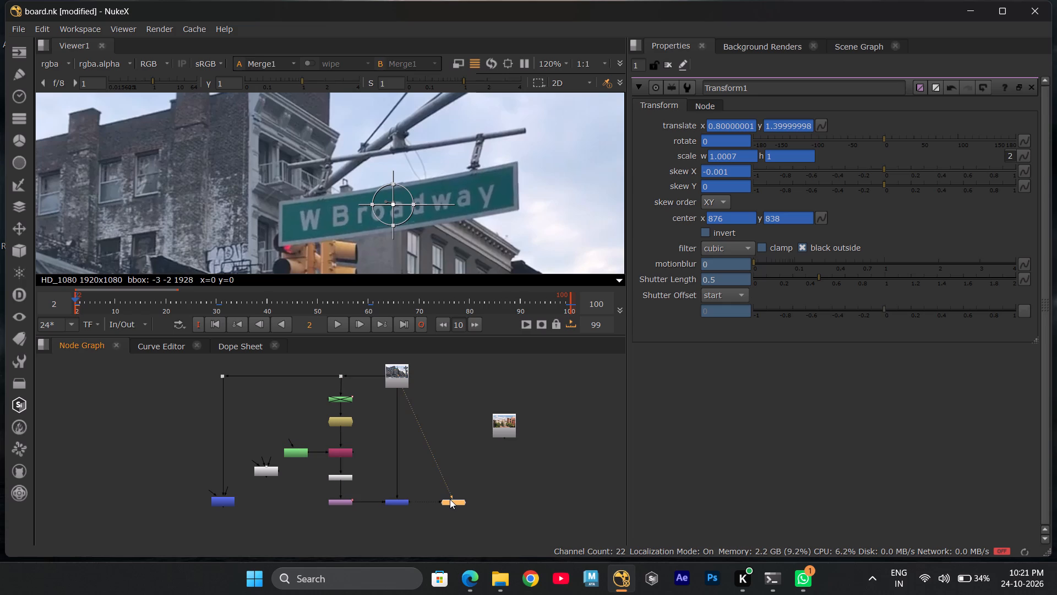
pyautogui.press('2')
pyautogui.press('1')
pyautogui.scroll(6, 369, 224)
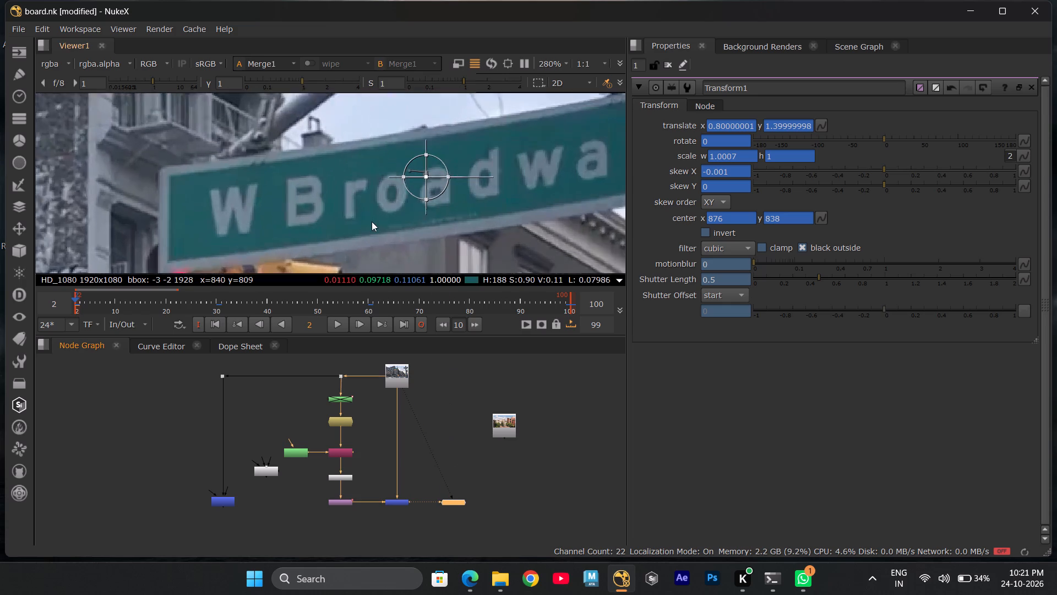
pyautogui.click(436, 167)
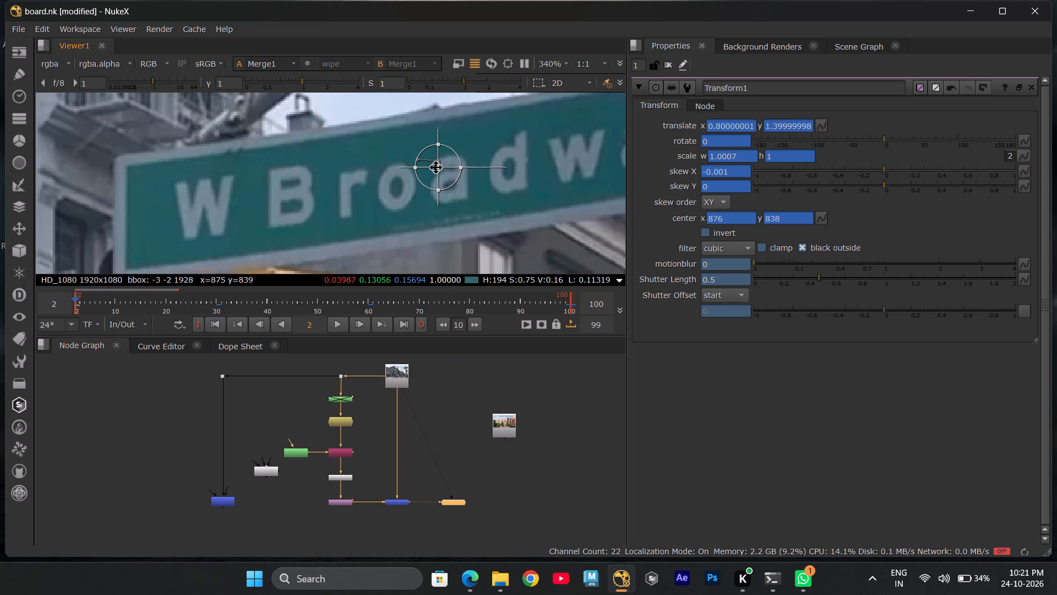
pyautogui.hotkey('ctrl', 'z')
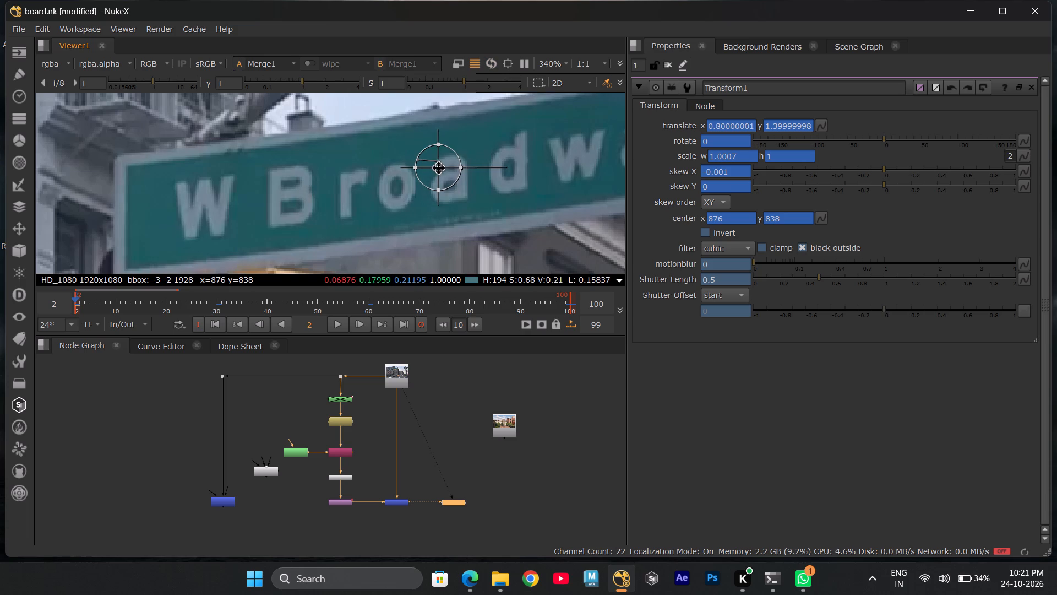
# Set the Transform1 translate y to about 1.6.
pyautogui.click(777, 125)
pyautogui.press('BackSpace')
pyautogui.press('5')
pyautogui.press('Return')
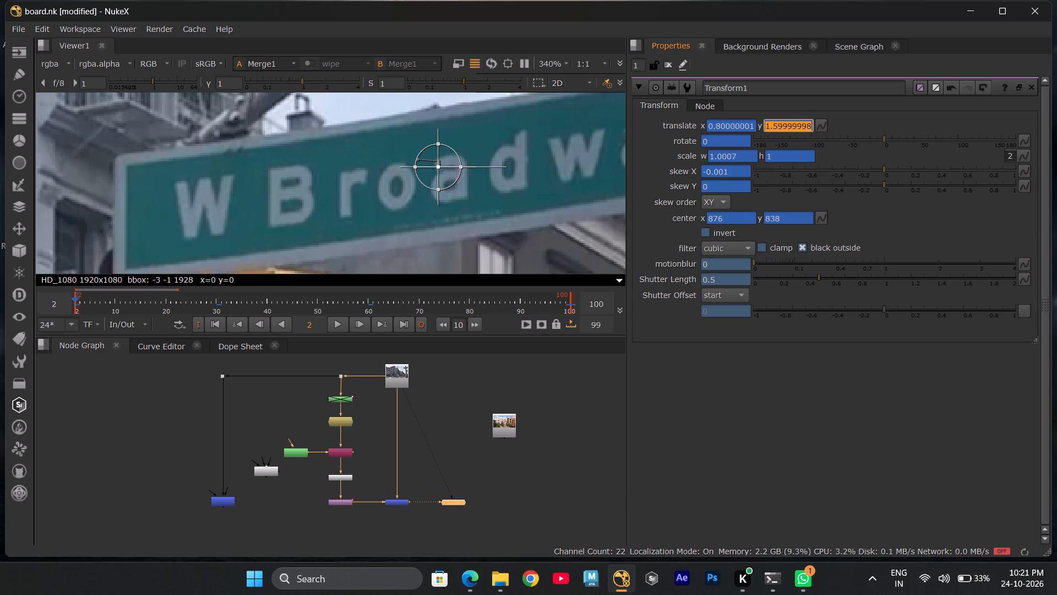
# Set the Transform1 translate y to about 1.2.
pyautogui.click(775, 124)
pyautogui.press('Right')
pyautogui.press('BackSpace')
pyautogui.press('1')
pyautogui.press('Return')
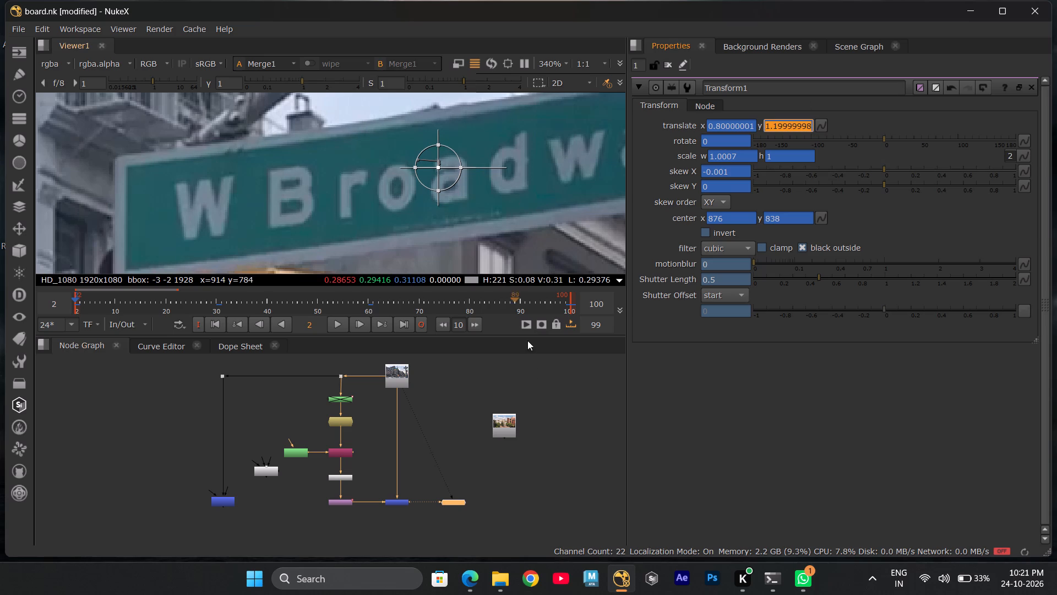
# Compare Merge1 with Read1 up close on the sign lettering to check the patch alignment.
pyautogui.click(459, 504)
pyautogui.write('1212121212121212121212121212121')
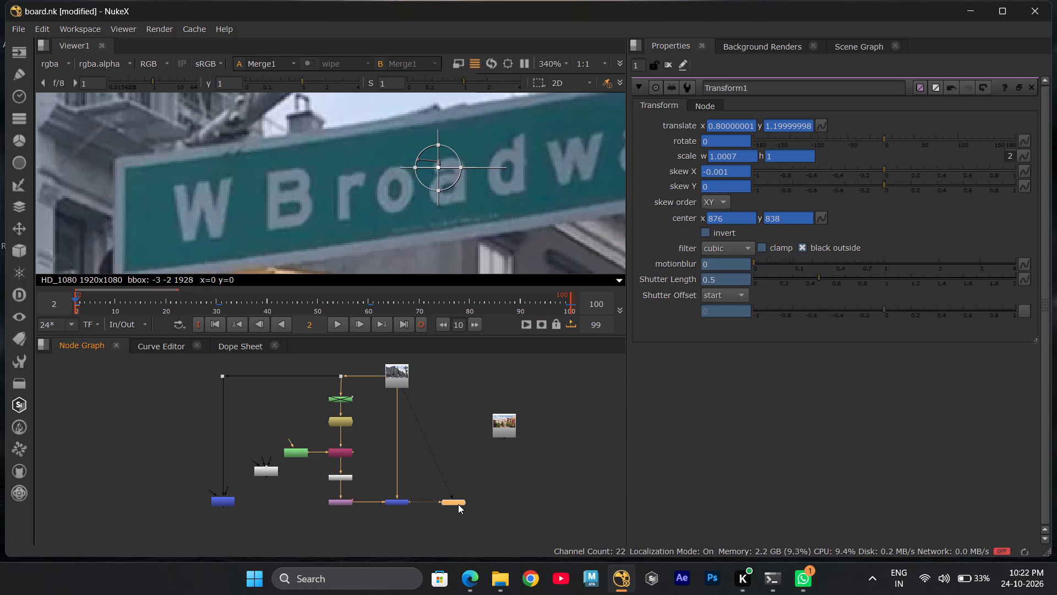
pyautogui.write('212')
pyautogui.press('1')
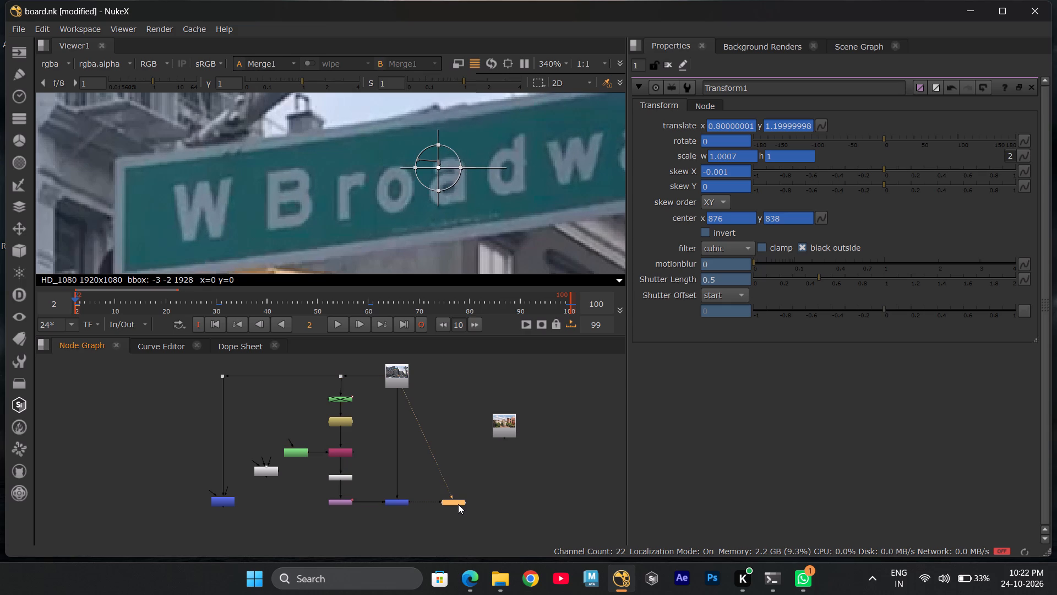